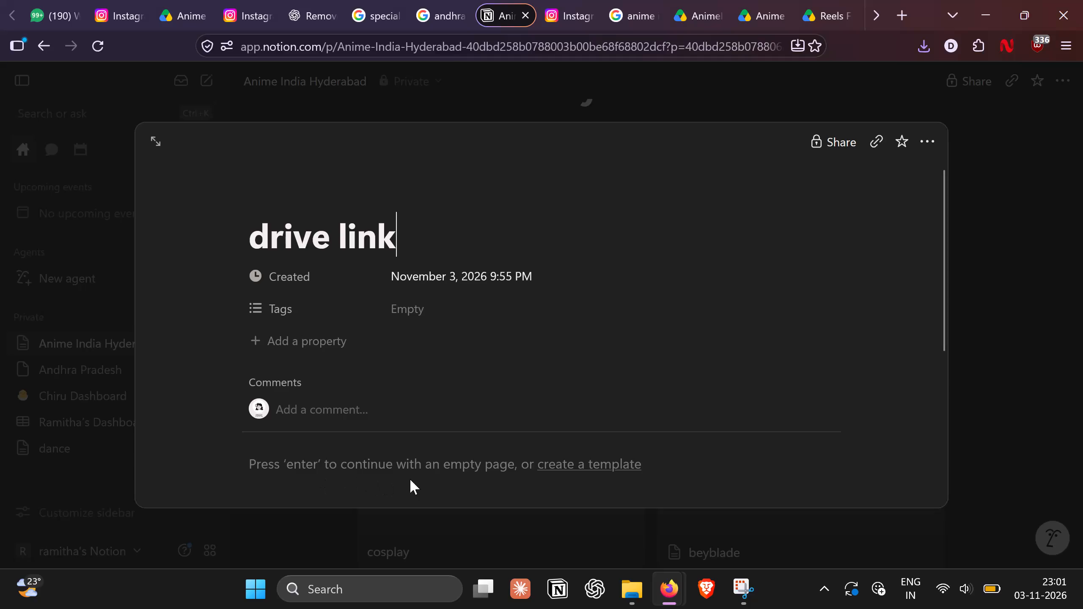
Add a Heading 1 reading "volunteer meet up 1" to the body of the drive link page, followed by an empty line.
left_click(371, 469)
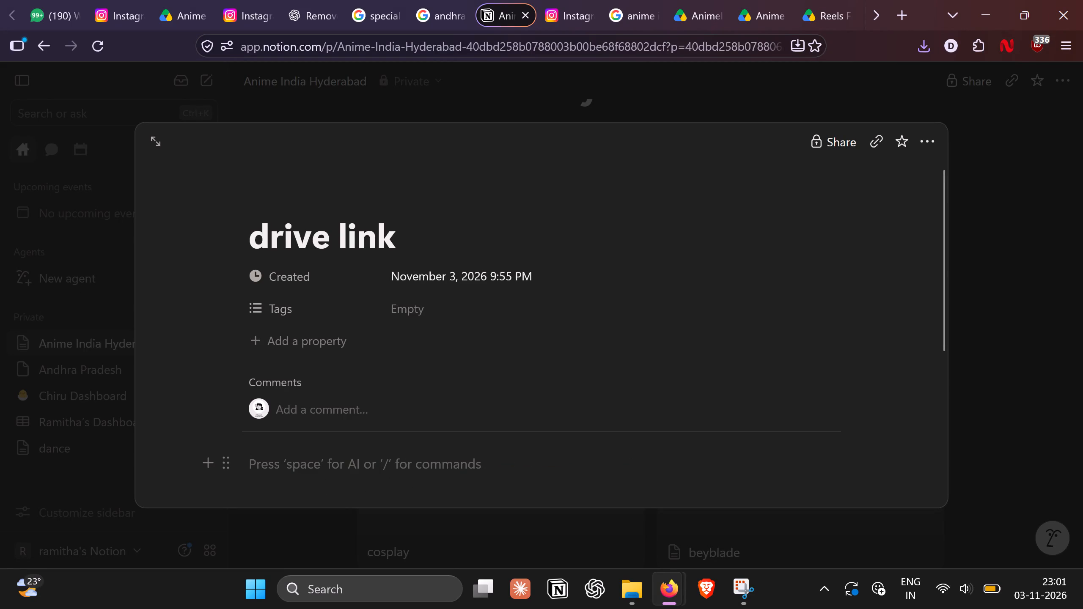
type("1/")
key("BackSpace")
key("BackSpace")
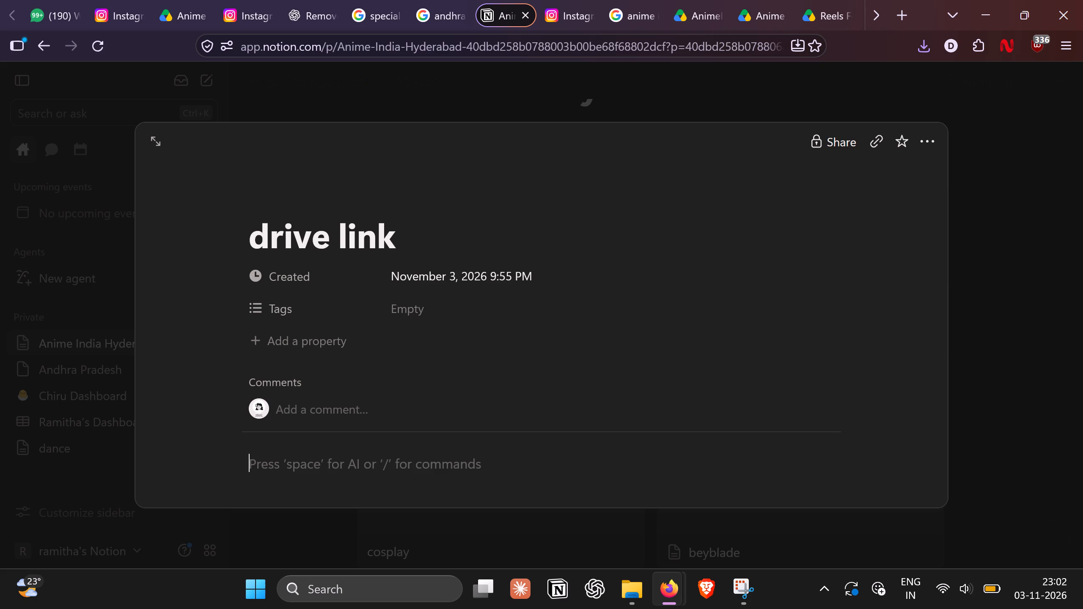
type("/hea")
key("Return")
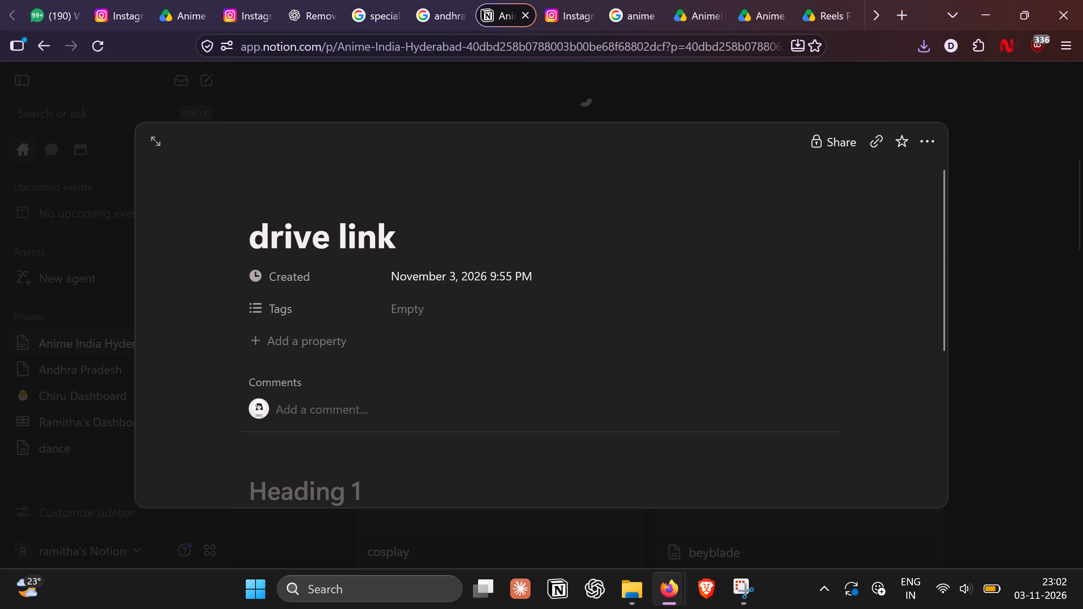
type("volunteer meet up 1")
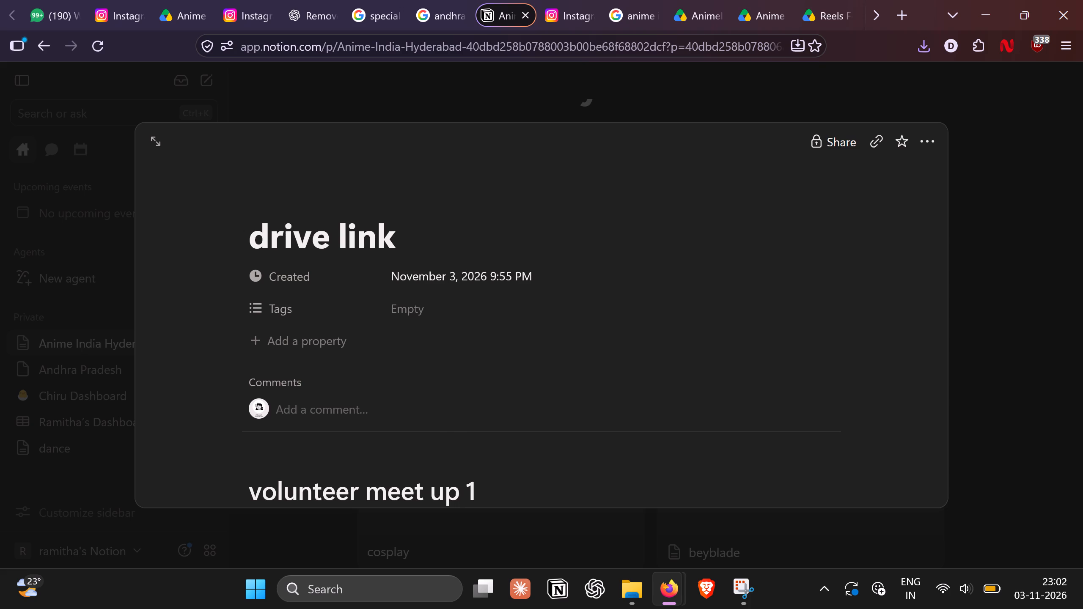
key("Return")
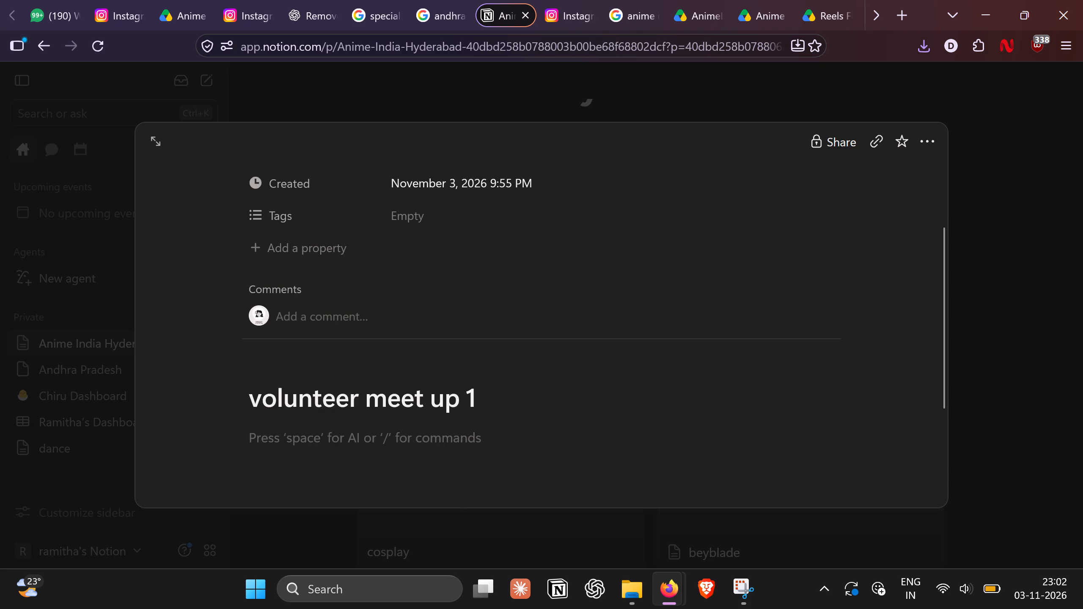
Switch to the shared "Anime india" folder in Google Drive.
left_click(175, 0)
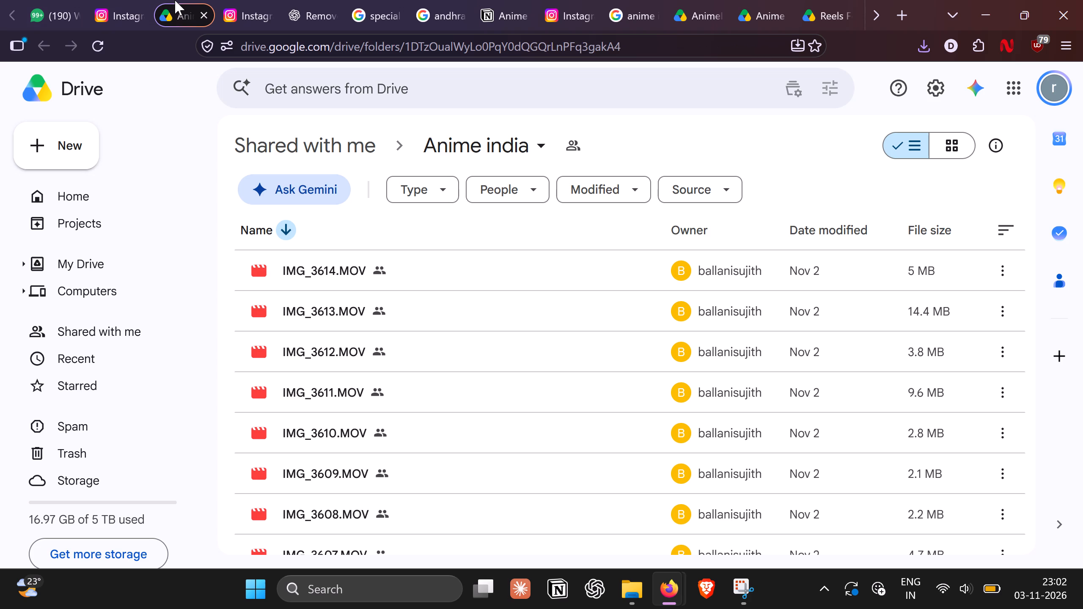
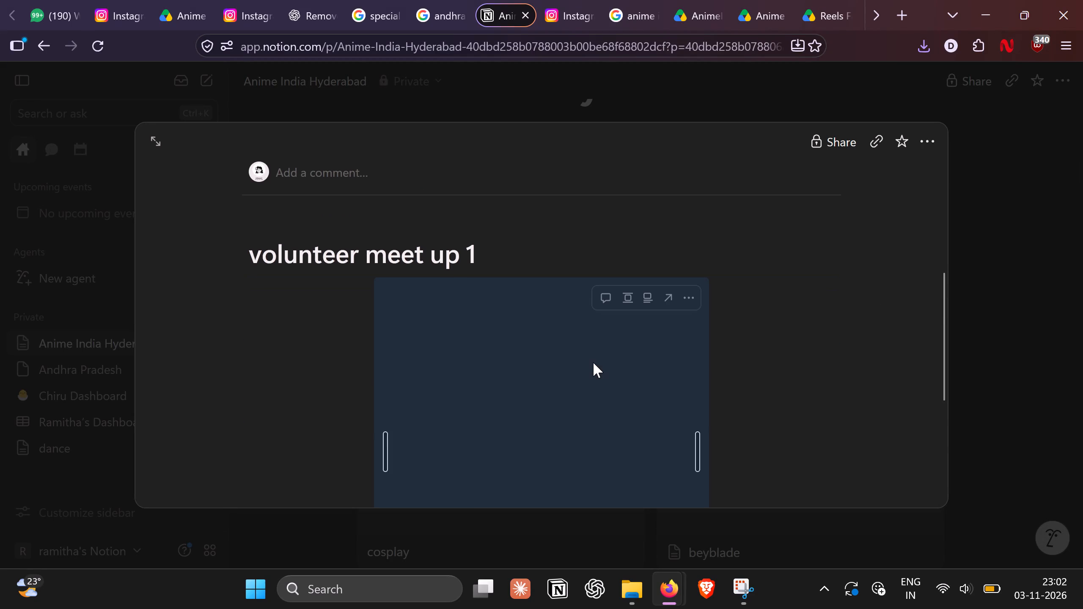
Shorten the embedded Drive folder under the "volunteer meet up 1" heading so it ends a little below the videos row.
scroll(819, 342, "down", 3)
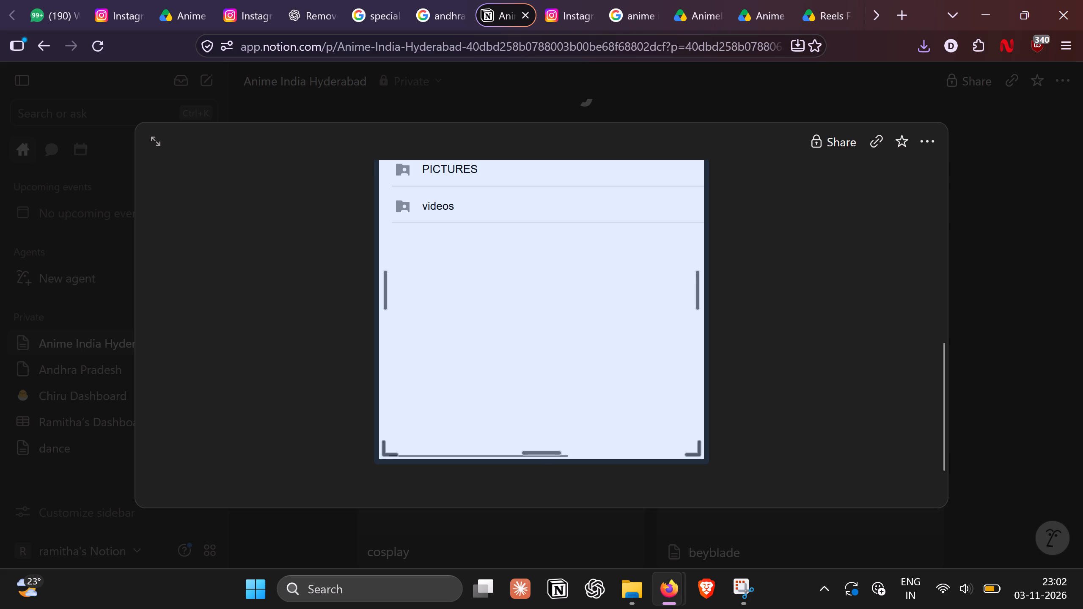
left_click_drag(540, 450, 532, 296)
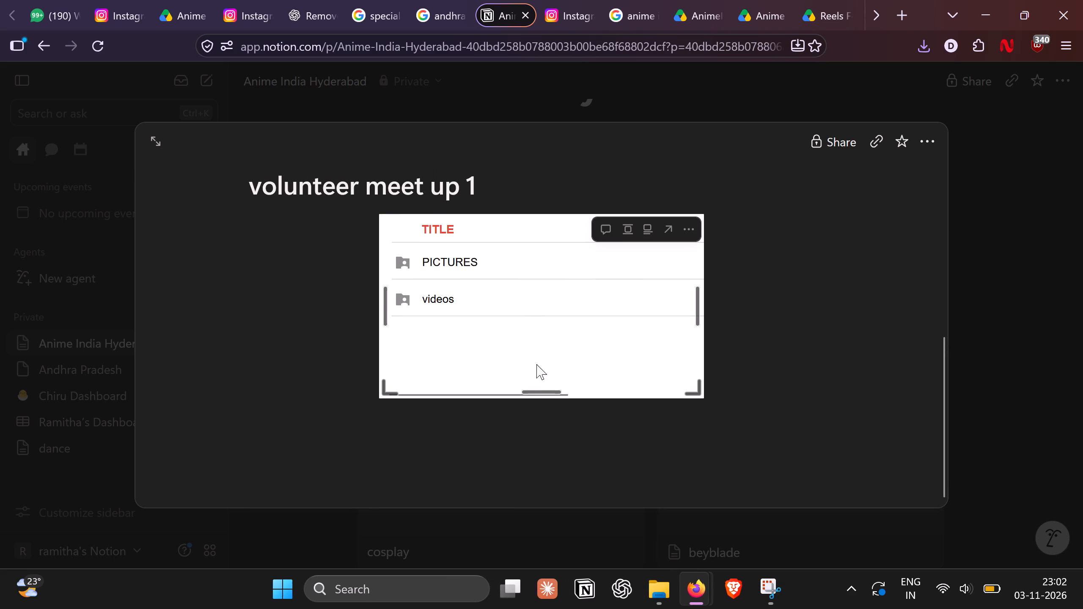
Reduce the height of the embedded folder list under "volunteer meet up 1" so it ends shortly below the videos row.
left_click_drag(540, 388, 533, 338)
Add a Heading 1 below the embedded folder list reading "volunteer meet up 2(social media reels included)".
left_click(504, 437)
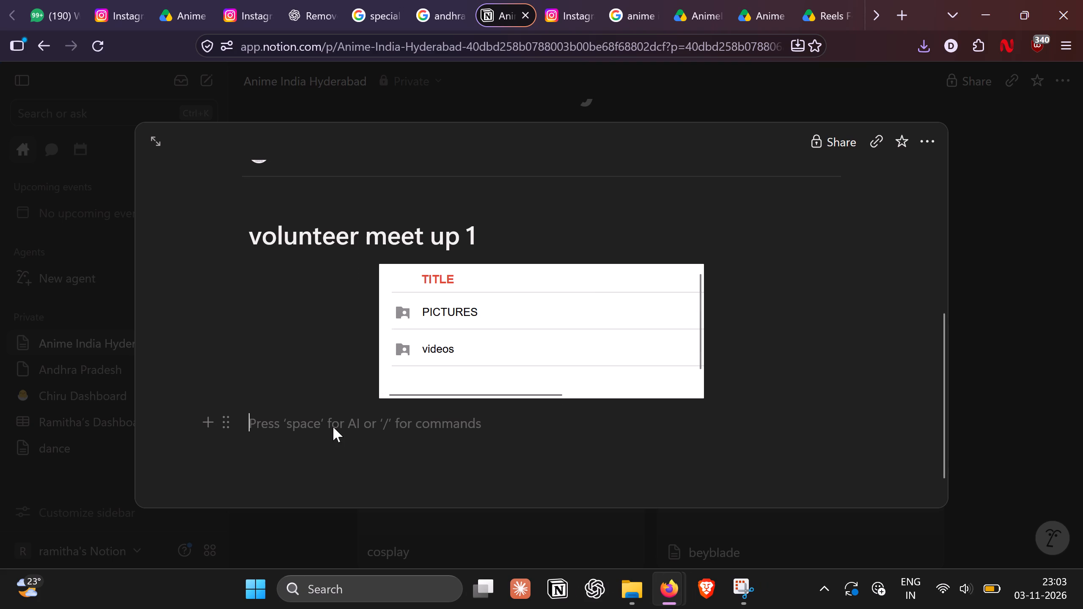
type("/hea")
key("Return")
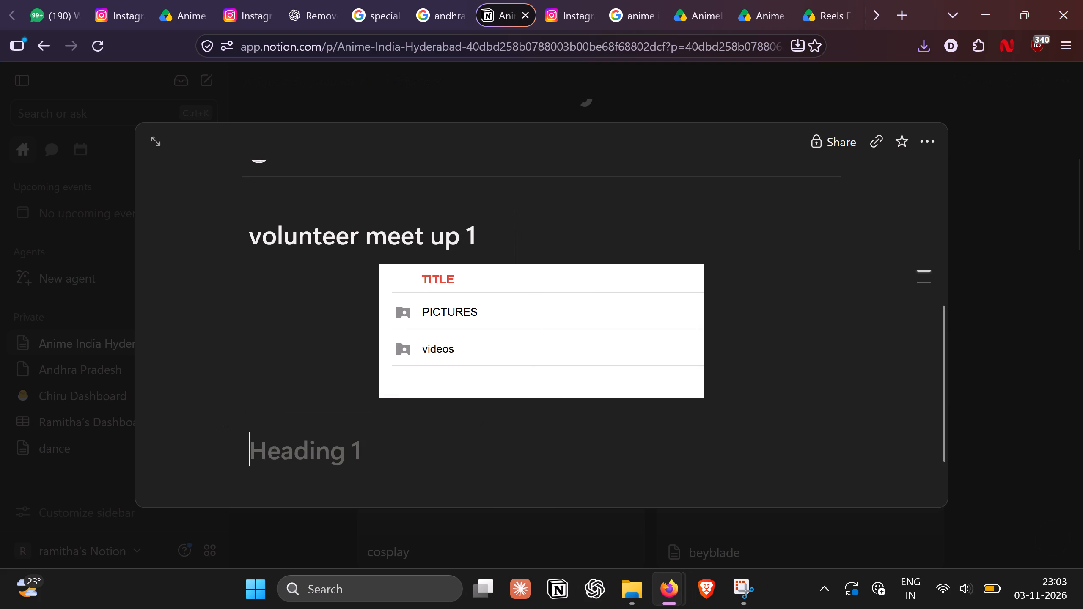
key("c")
key("BackSpace")
type("volunteer meet uo")
key("BackSpace")
type("p 2")
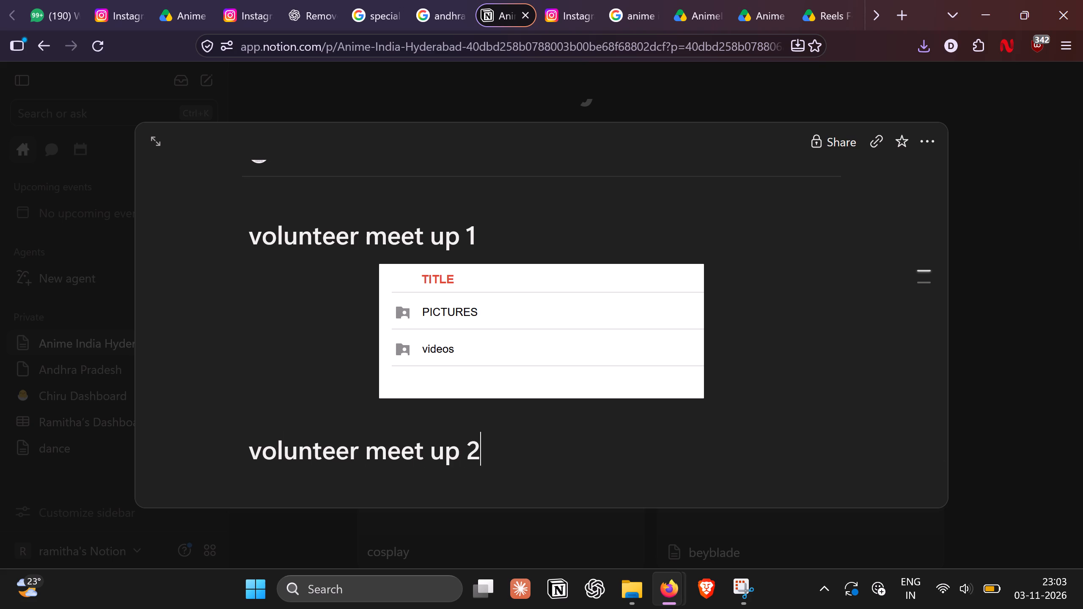
type("(social media reels included)")
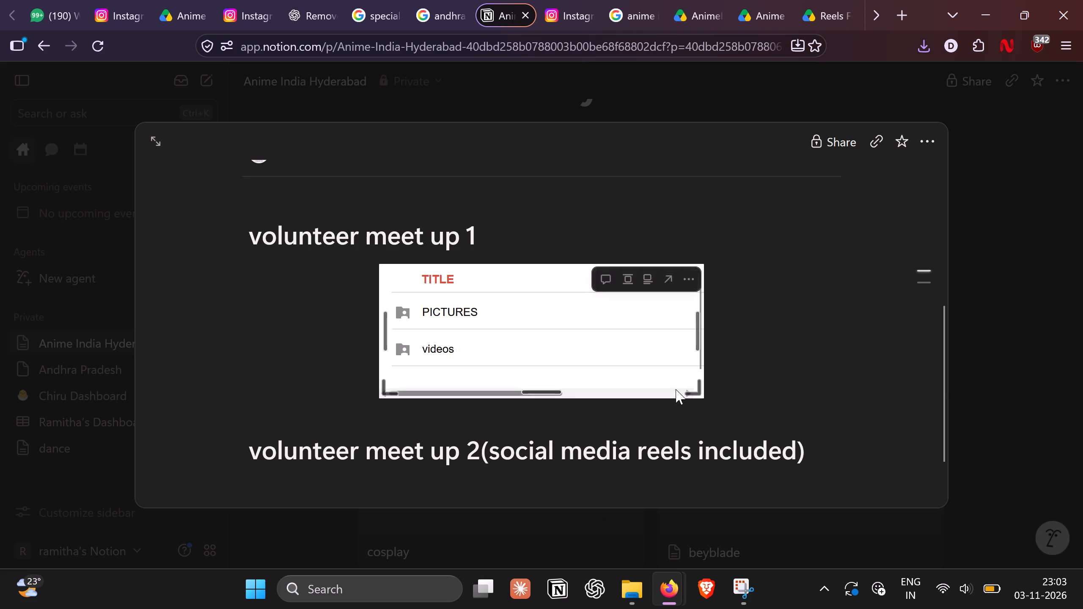
Insert a text line reading "-By Hashim" between the embedded folder list and the "volunteer meet up 2" heading.
left_click(775, 388)
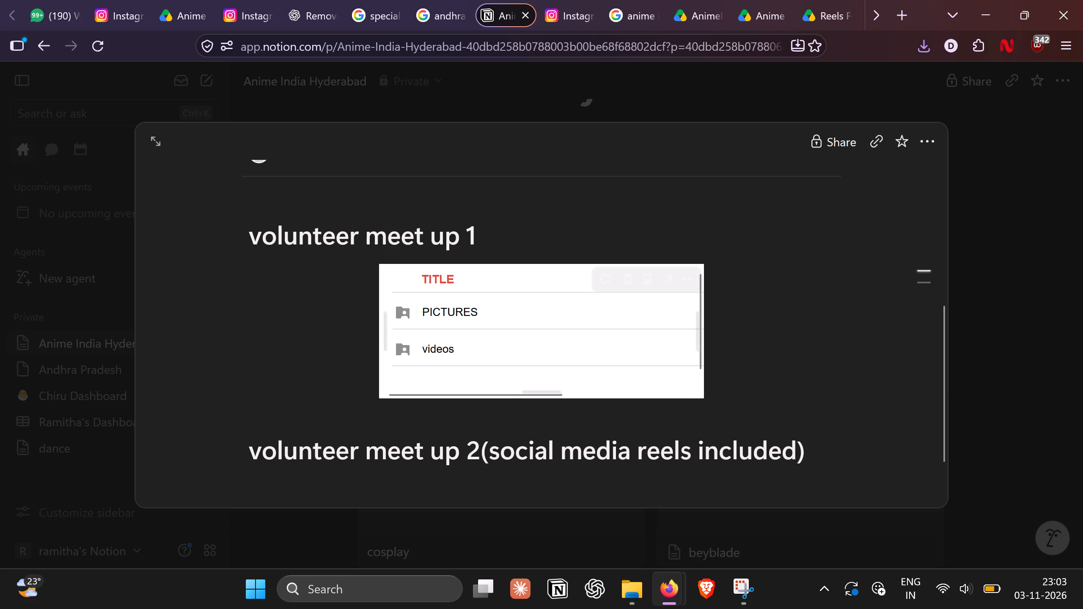
left_click(759, 394)
key("Return")
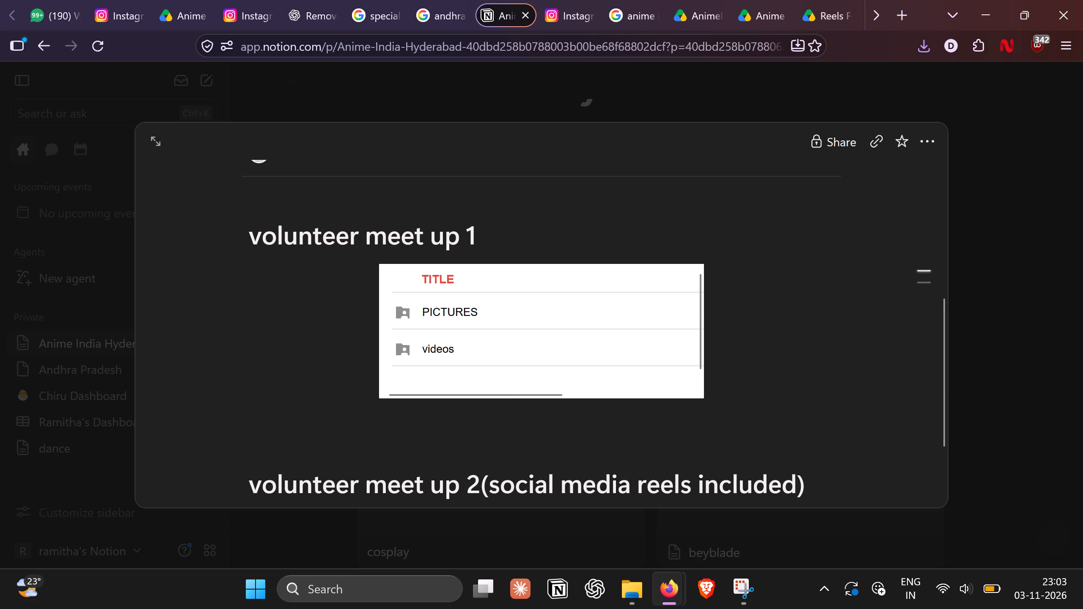
key("Up")
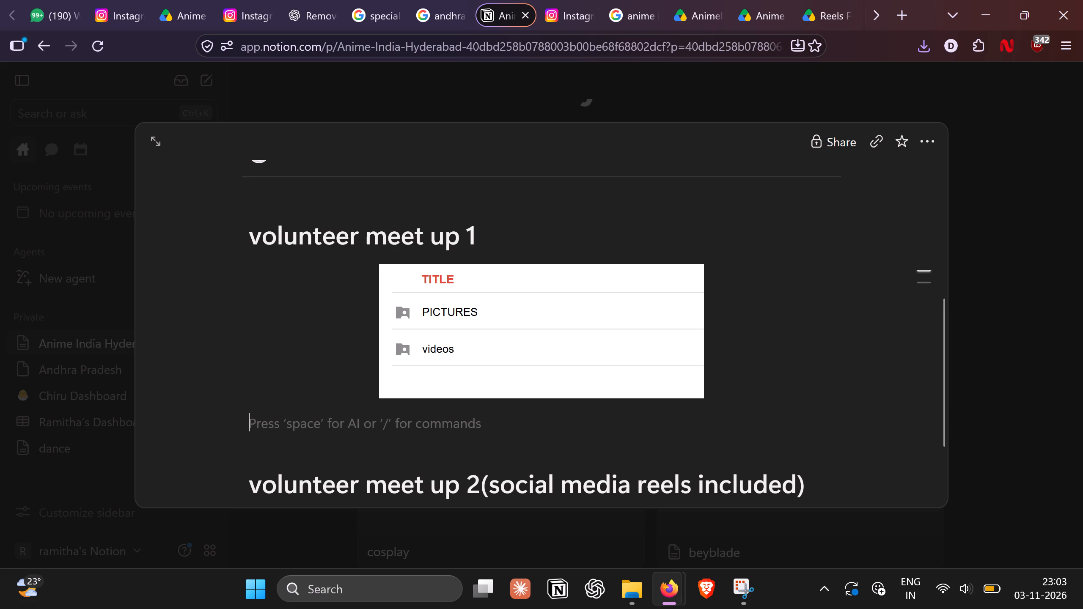
type("-By Hashim")
Start an empty text block directly beneath the "volunteer meet up 2(social media reels included)" heading.
scroll(792, 443, "down", 1)
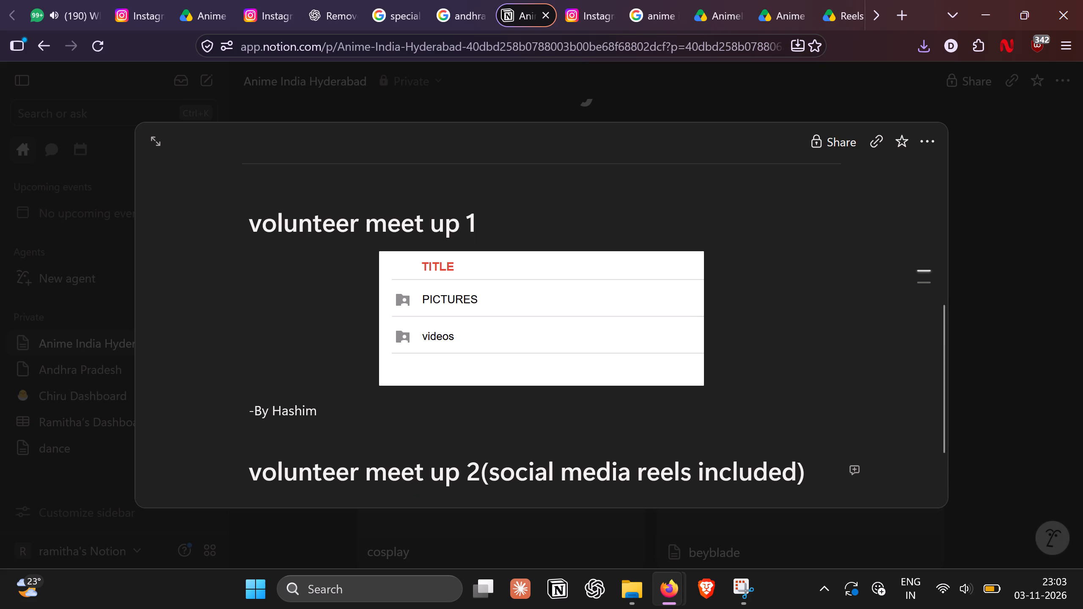
scroll(792, 443, "down", 3)
left_click(628, 428)
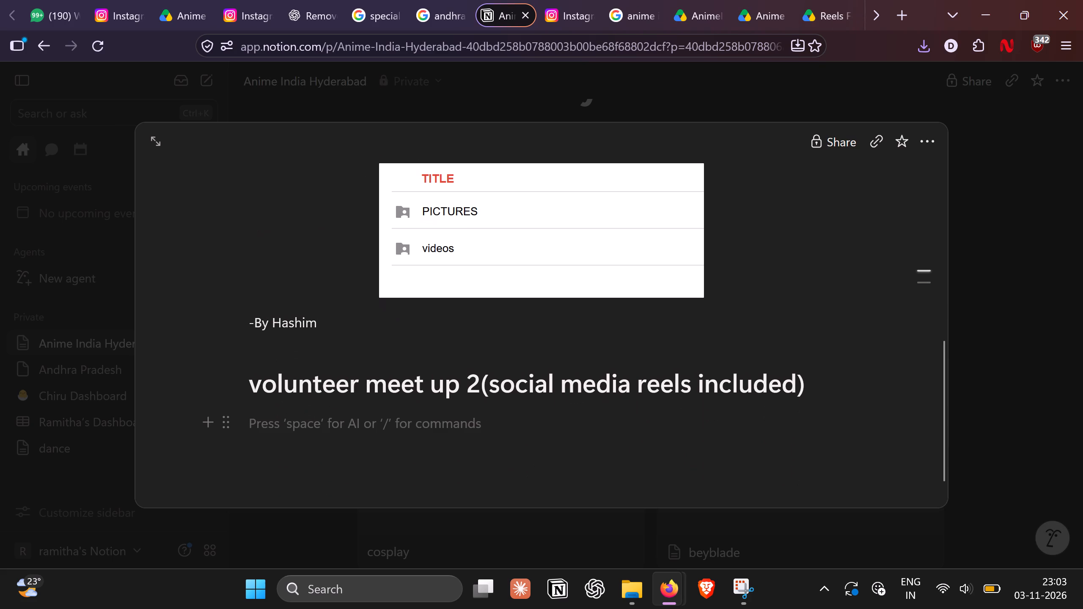
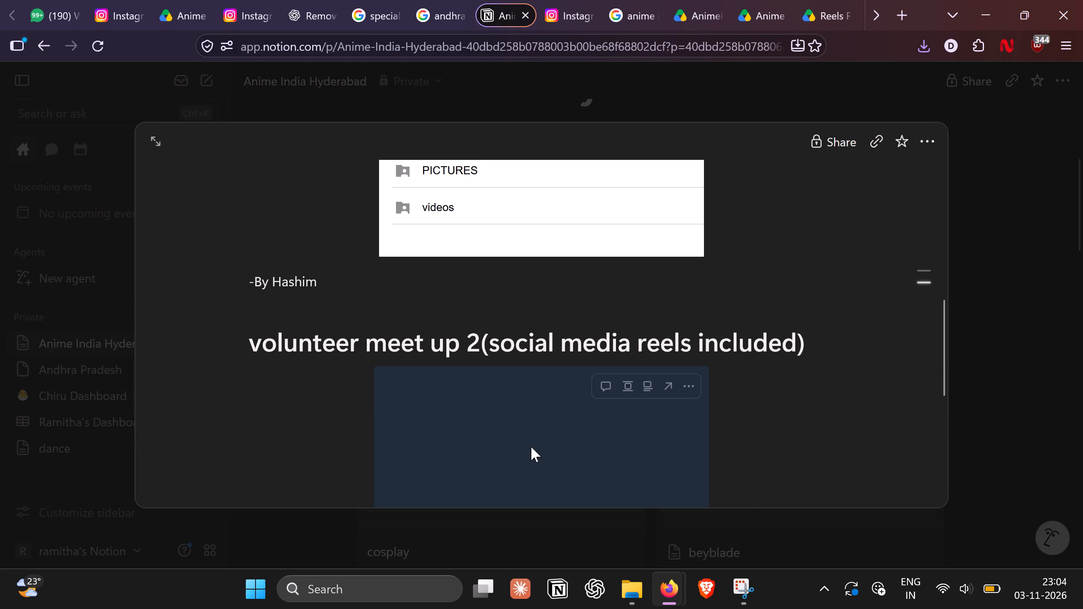
Add a text line reading "-by Alsma" below the embedded video list under the "volunteer meet up 2(social media reels included)" heading.
scroll(723, 391, "down", 6)
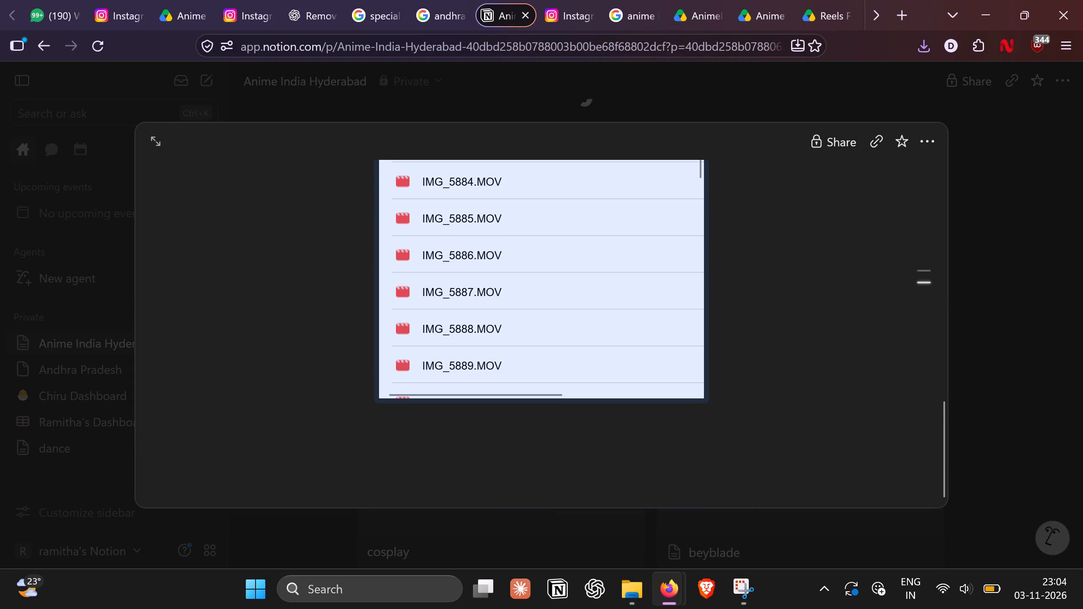
left_click(569, 436)
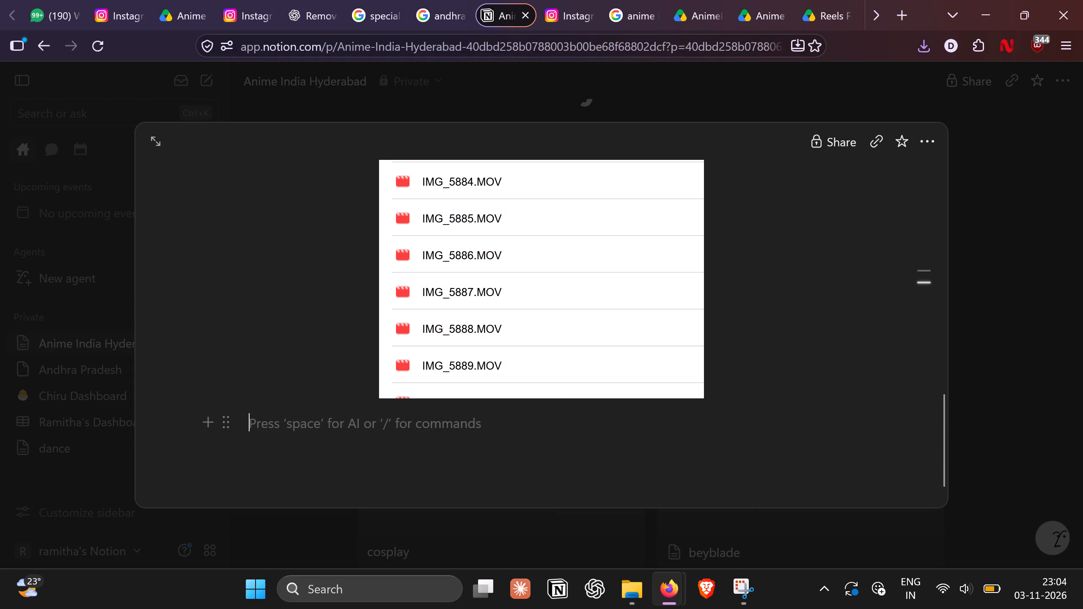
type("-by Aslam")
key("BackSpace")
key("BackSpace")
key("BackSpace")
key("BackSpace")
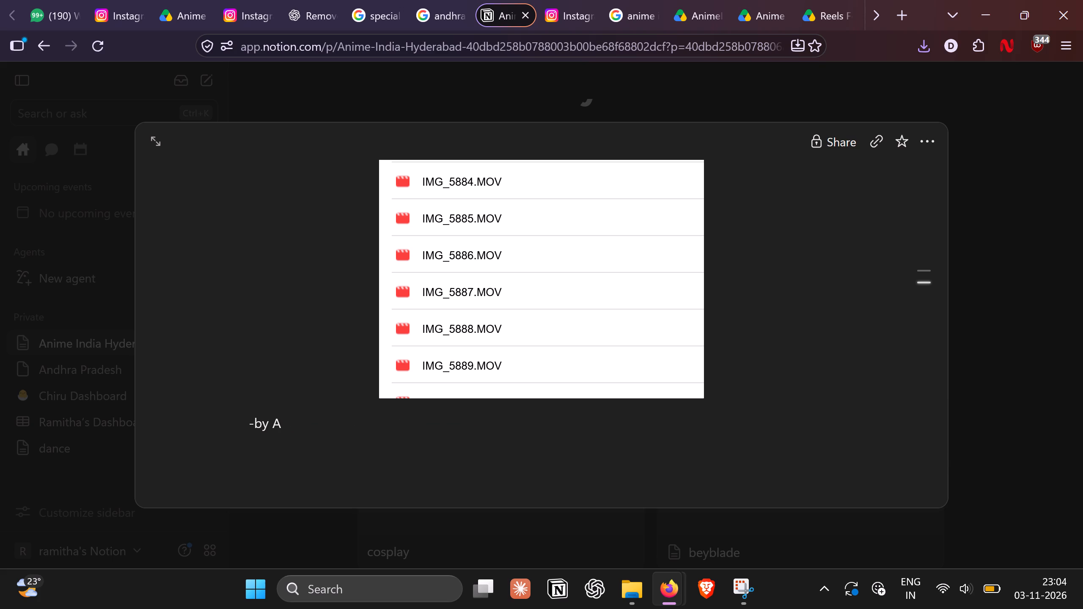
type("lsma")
Start an empty text block directly beneath the "-by Alsma" line at the end of the page.
scroll(412, 400, "up", 3)
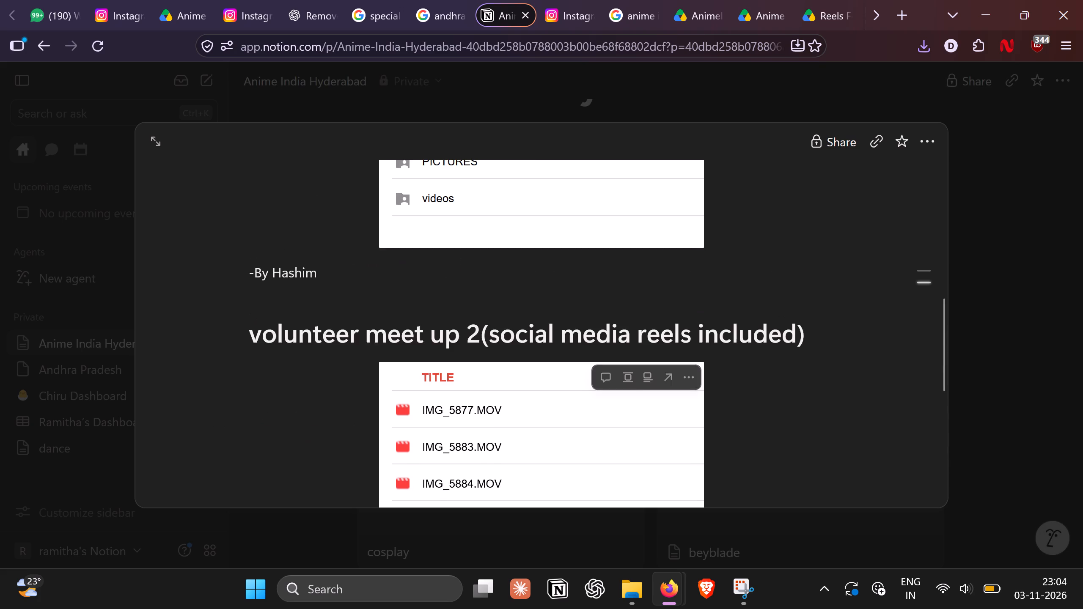
scroll(412, 400, "down", 9)
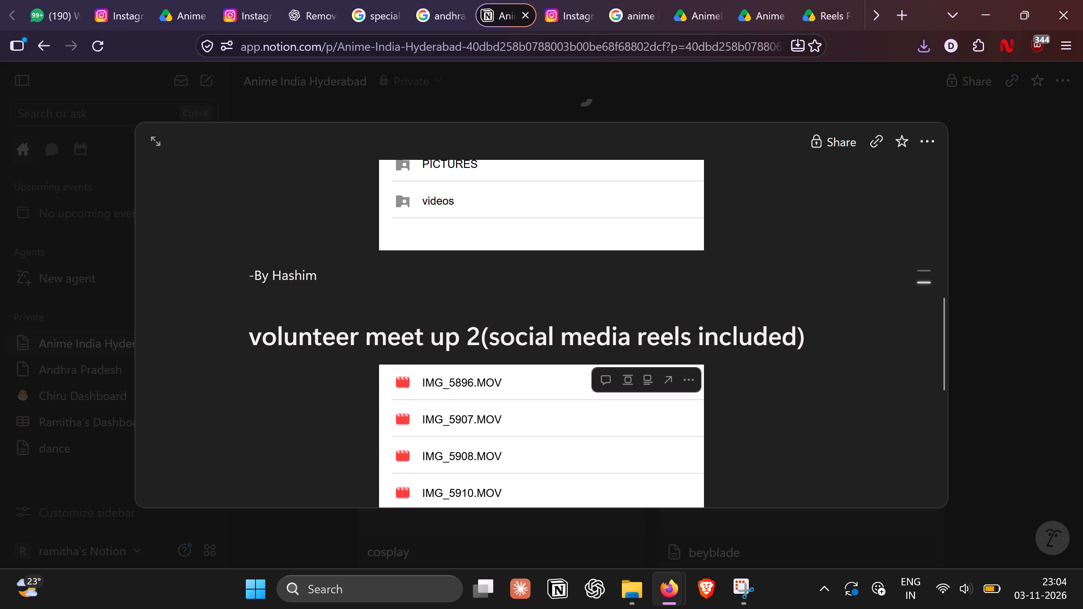
scroll(850, 415, "down", 4)
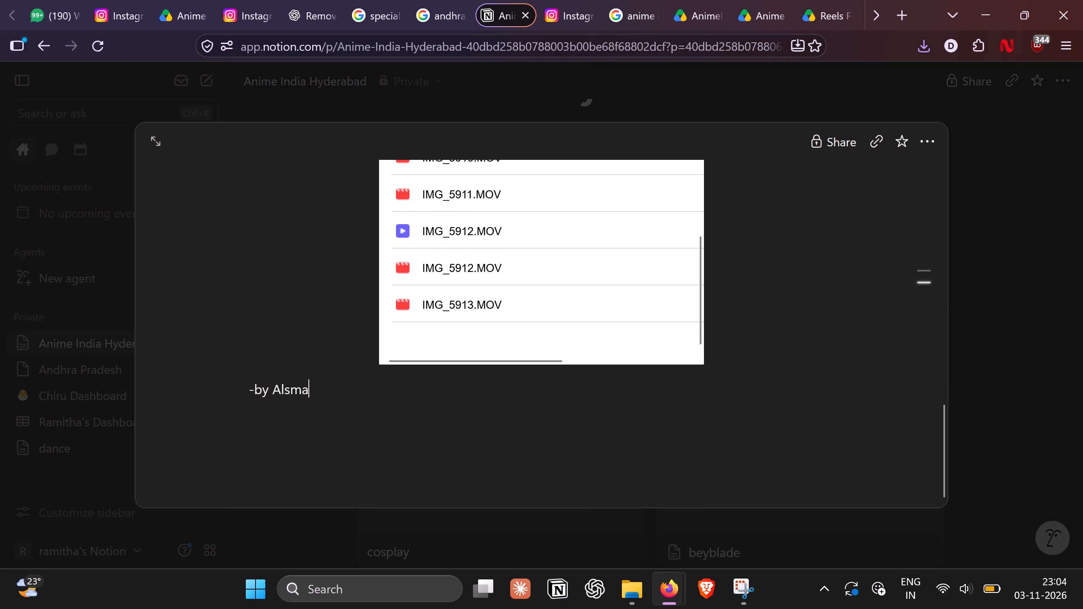
key("Return")
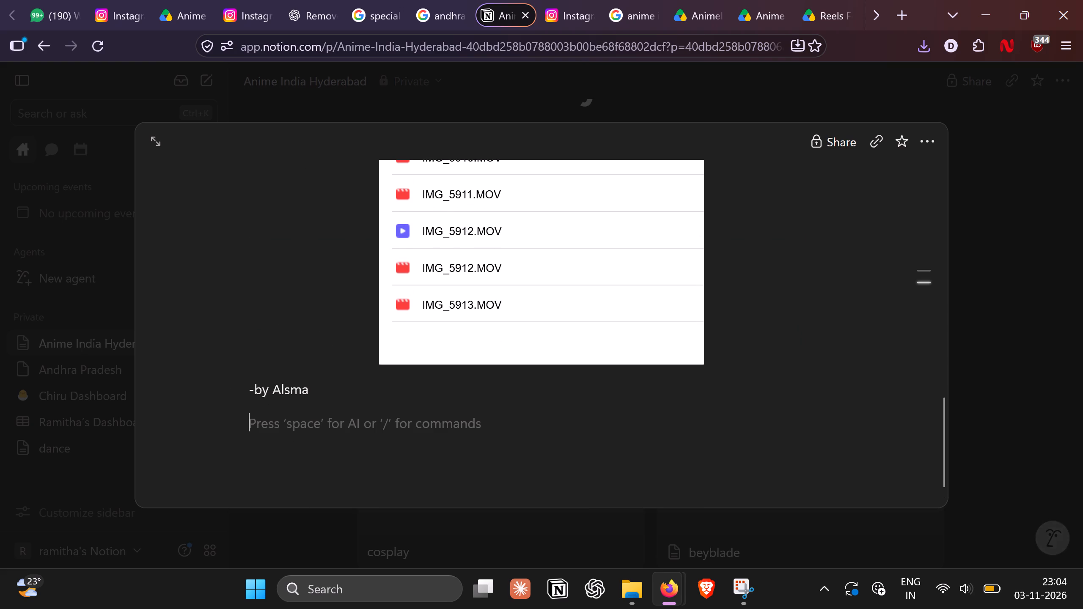
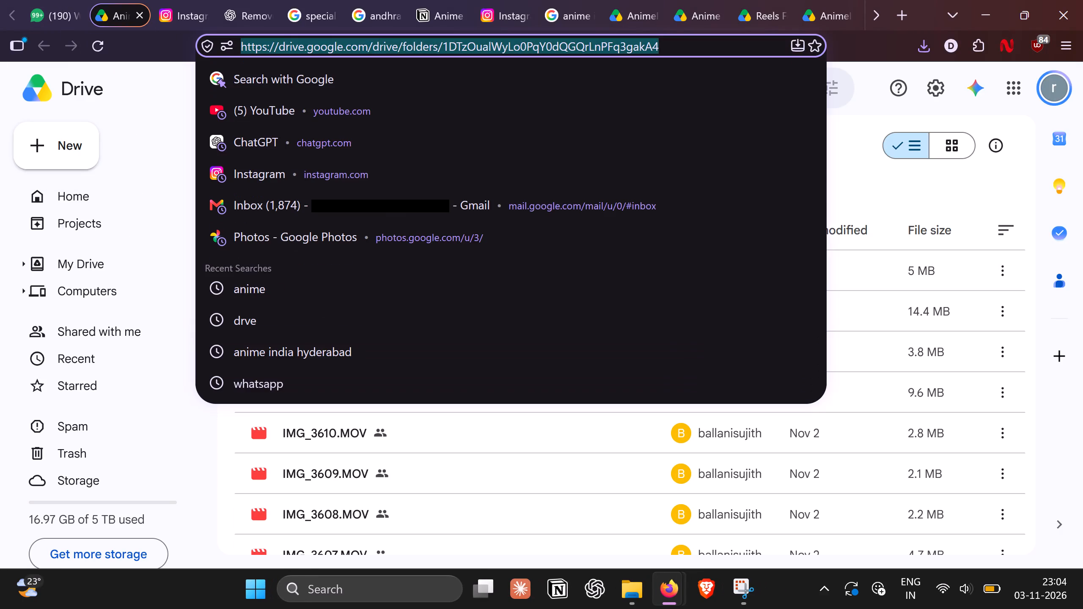
Copy the link of the open Google Drive folder containing IMG_3610.MOV and return to the Anime India Hyderabad page in Notion.
key("ctrl+c")
key("ctrl+c")
key("ctrl+c")
key("ctrl+c")
key("ctrl+c")
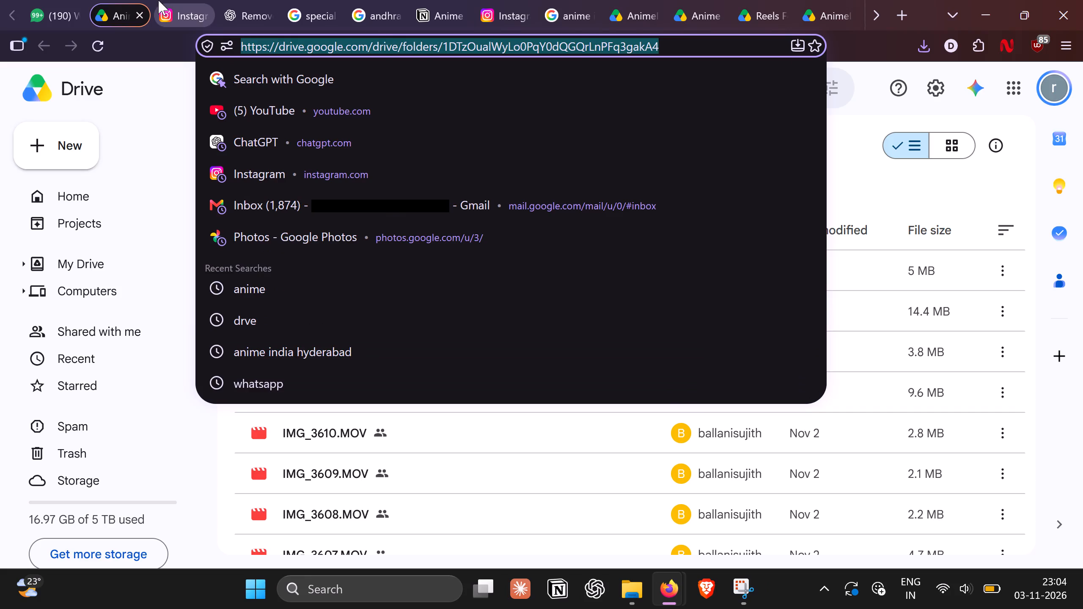
left_click(456, 0)
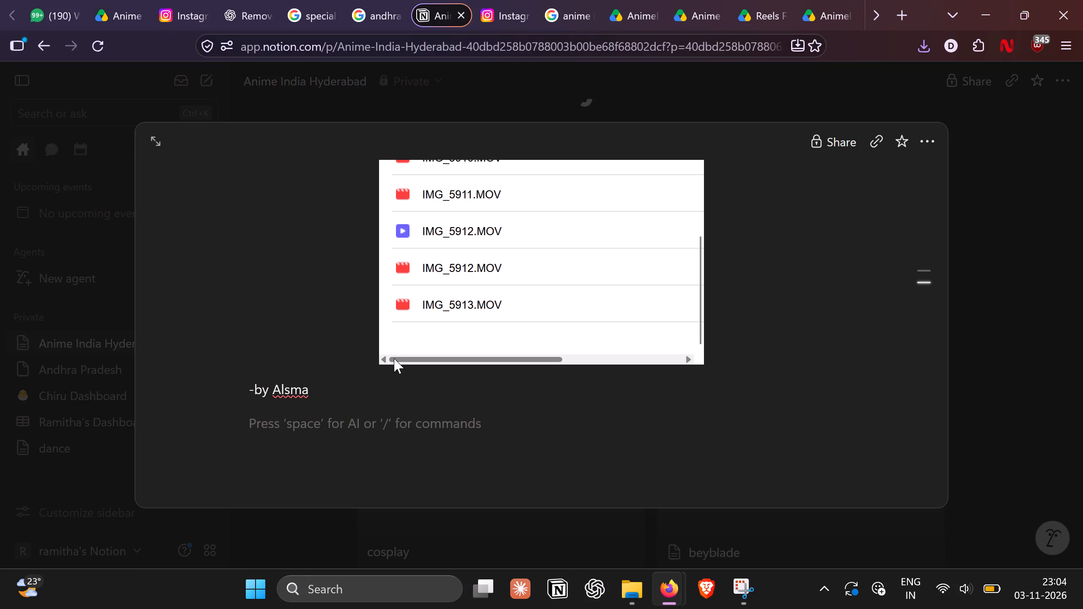
Embed the copied Google Drive folder link in the block directly beneath the "-by Alsma" line.
key("ctrl+v")
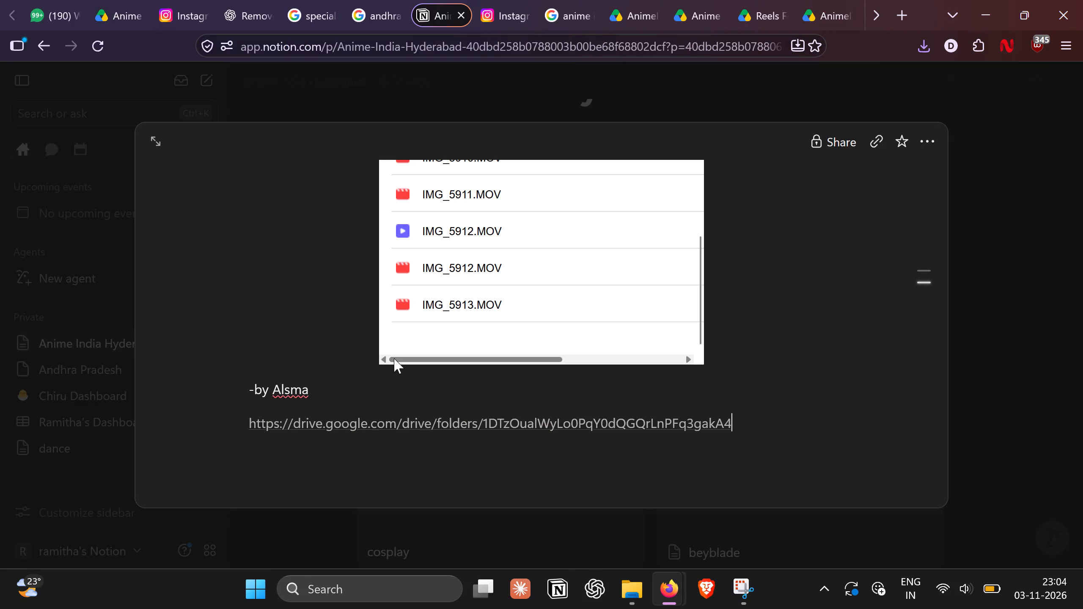
left_click(803, 365)
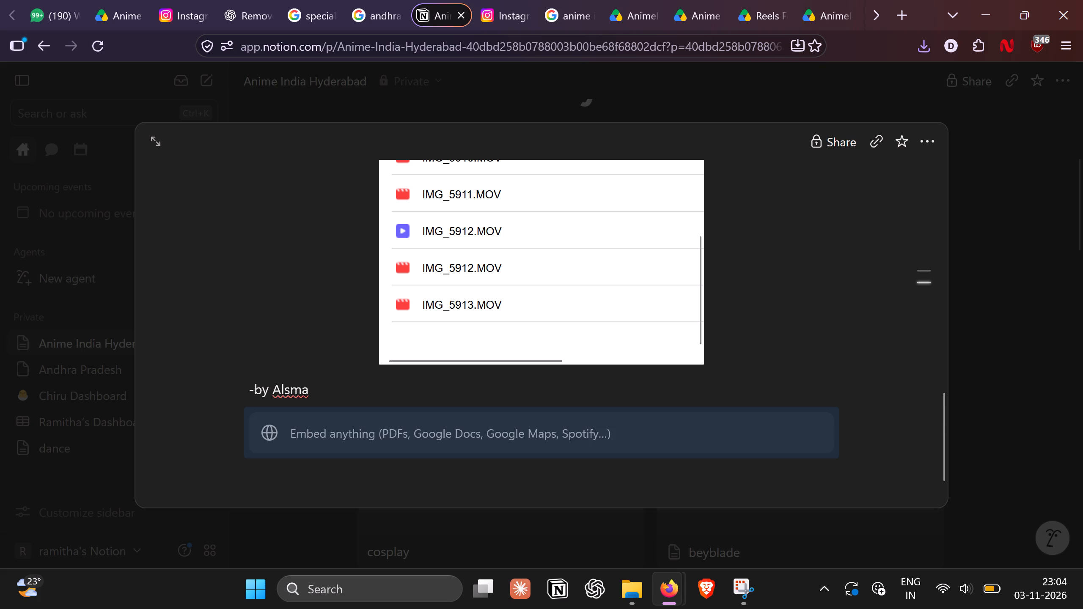
Add a credit line reading "-By Ramitha" directly below the newly embedded folder.
scroll(803, 365, "down", 8)
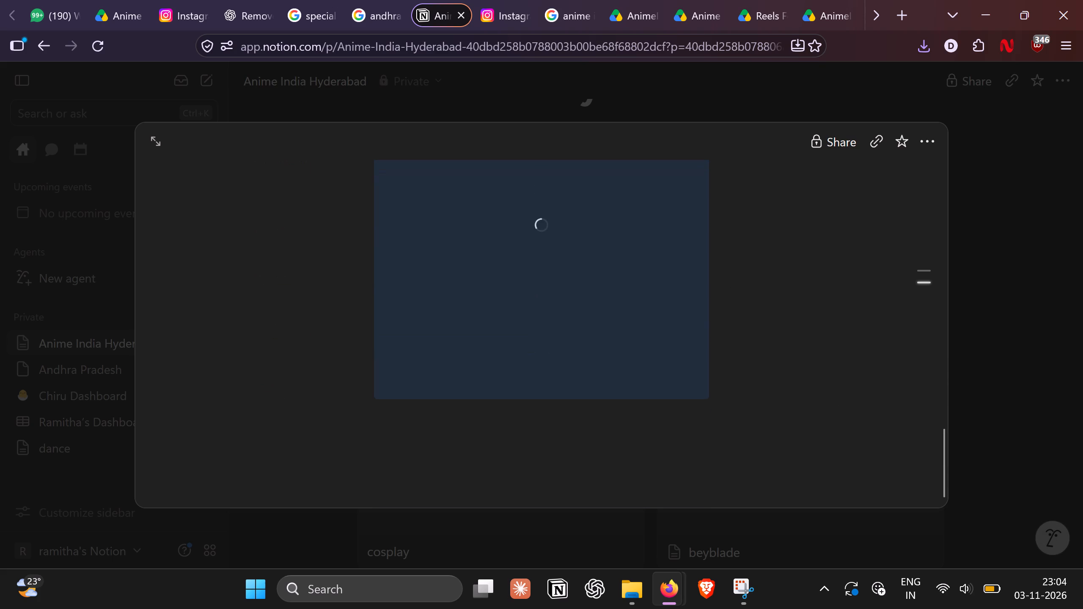
left_click(407, 434)
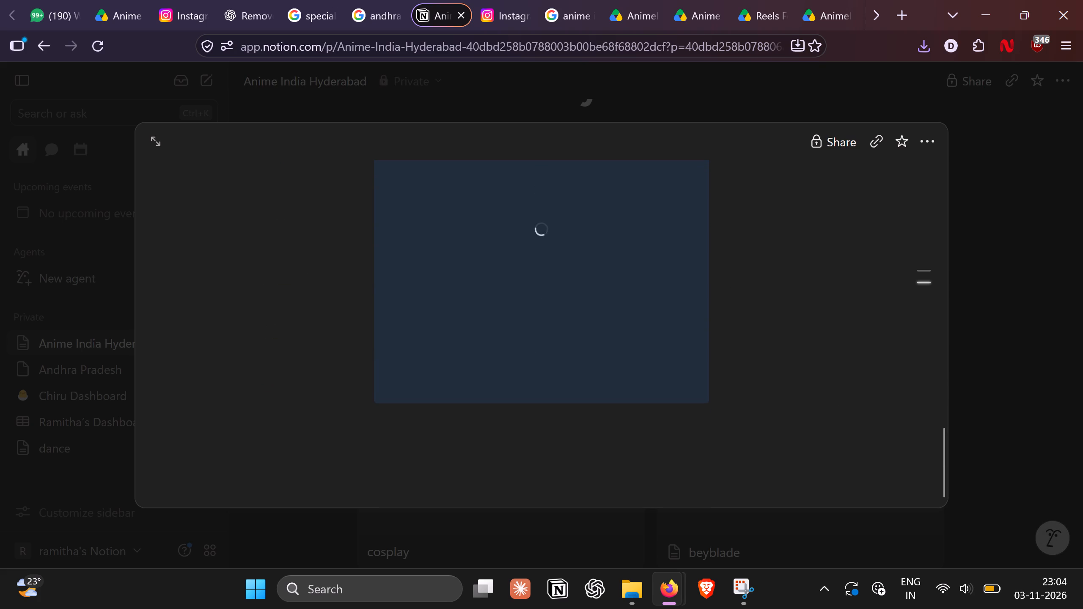
type("-By")
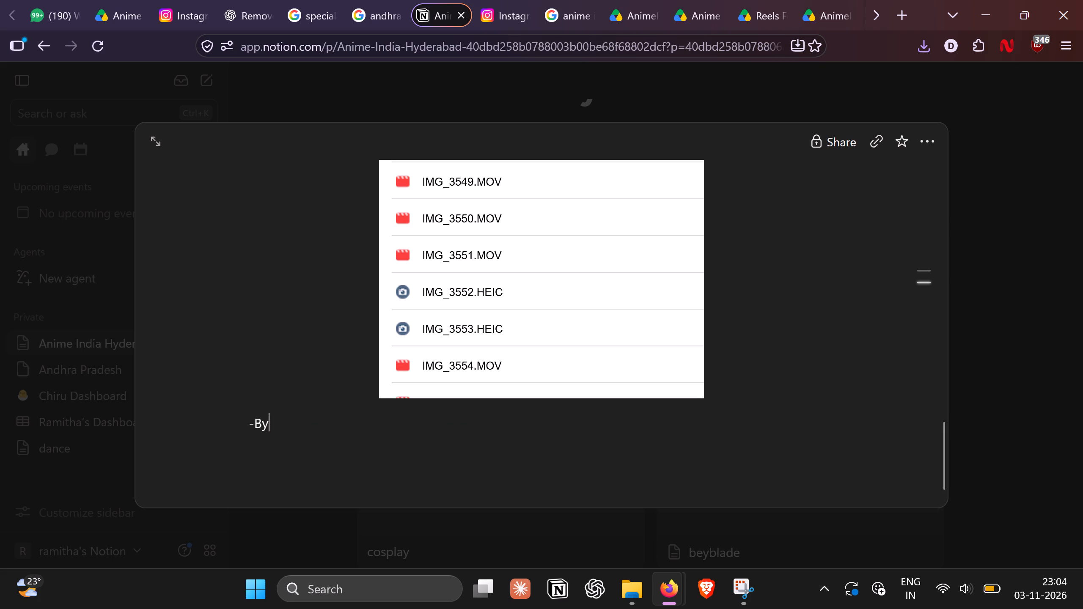
key("space")
type("Ramitha")
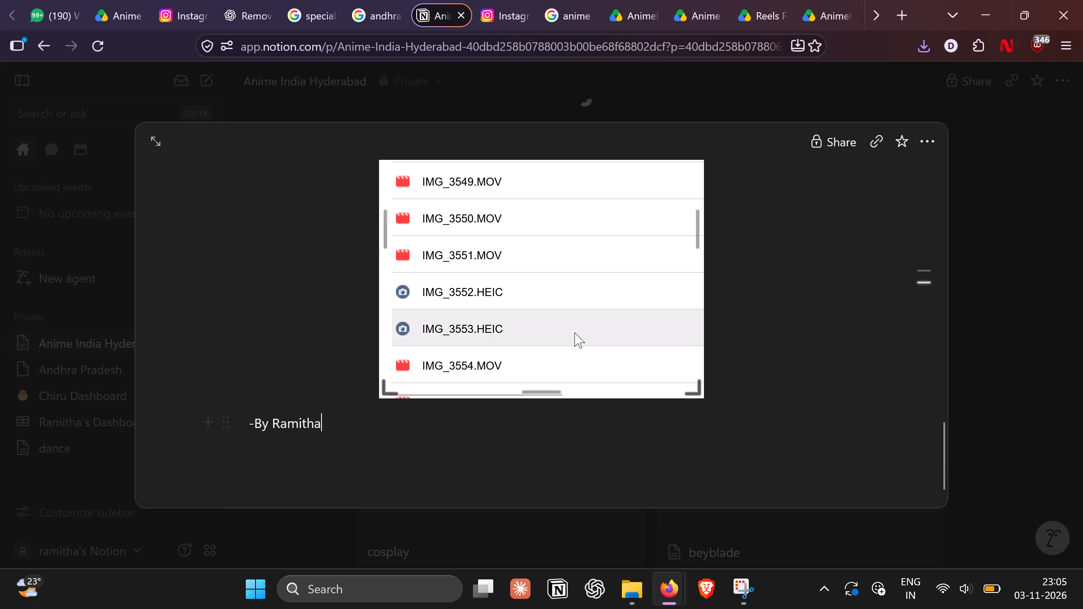
Look through the file list of the newly embedded folder, and close the drive link page.
scroll(574, 332, "up", 2)
scroll(574, 332, "down", 11)
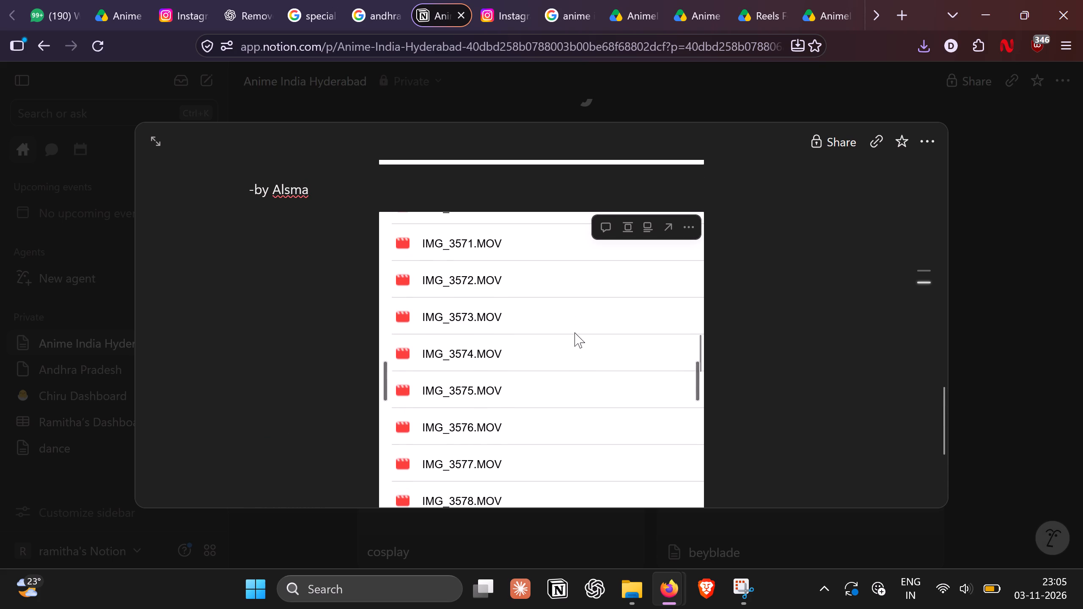
scroll(574, 332, "down", 6)
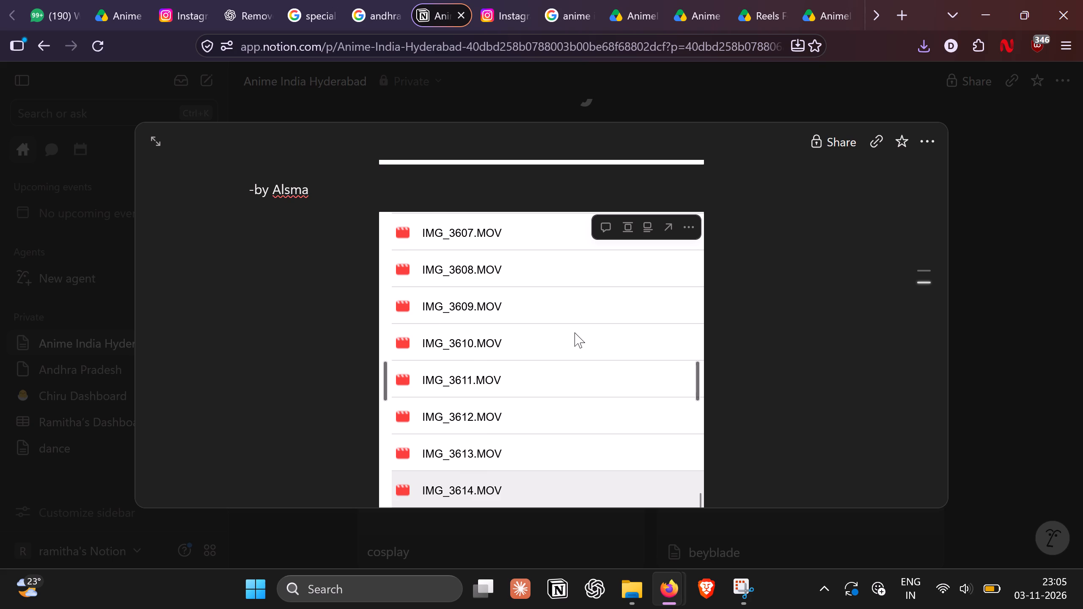
scroll(574, 332, "up", 16)
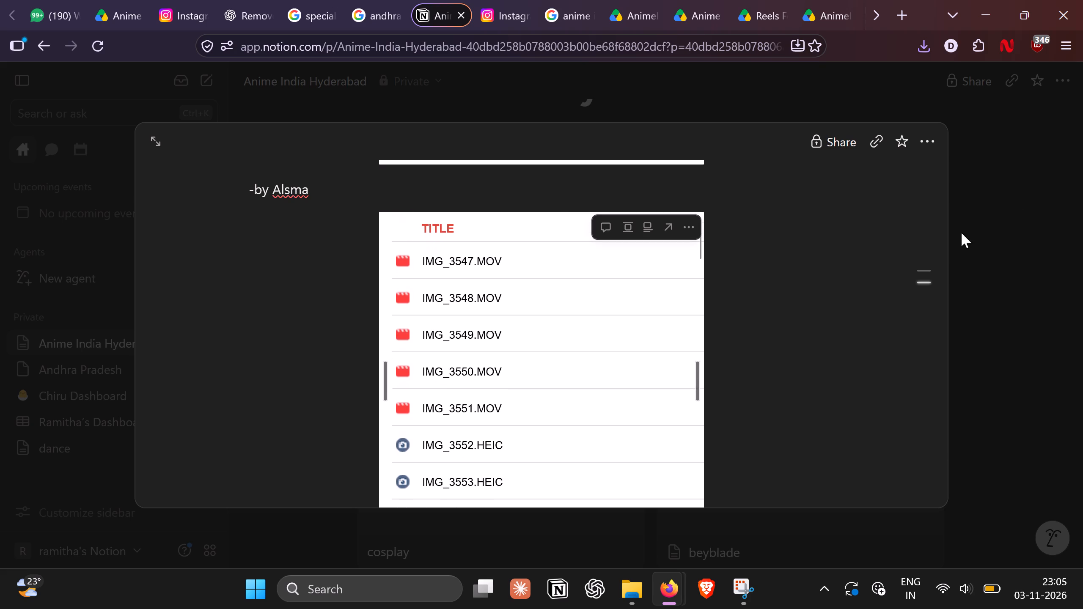
left_click(1024, 204)
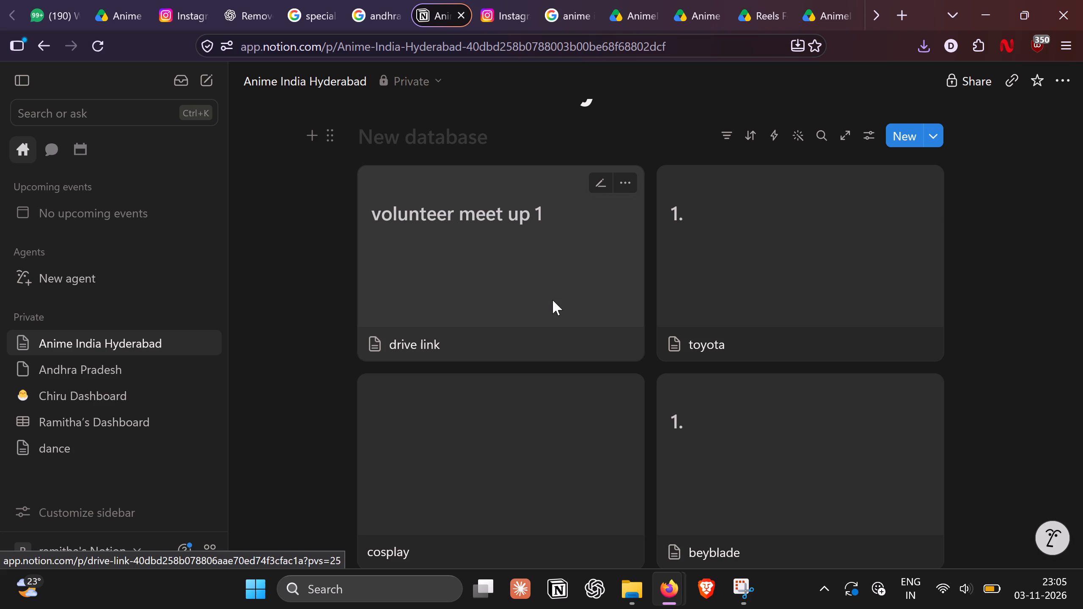
Open the drive link page, and search the web for "drive link photo" in a new browser tab.
left_click(504, 261)
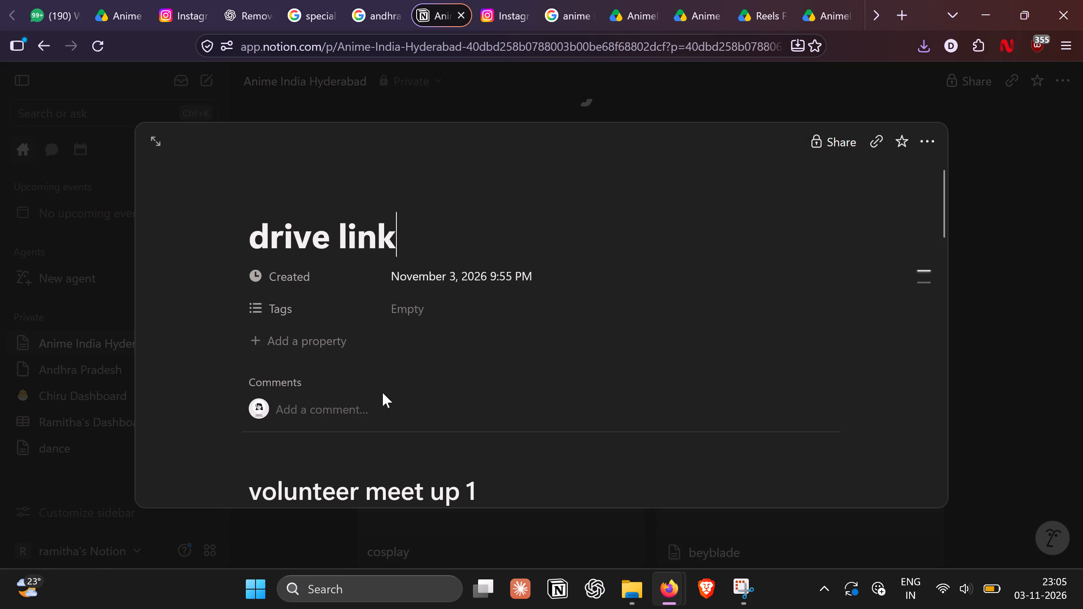
left_click(906, 13)
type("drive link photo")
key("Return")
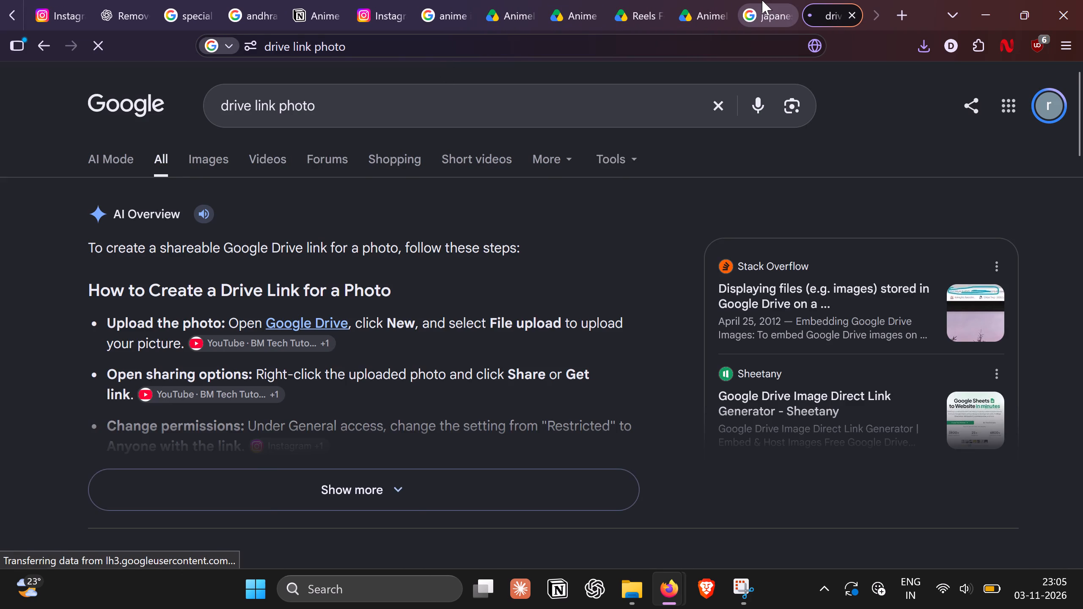
Close the Instagram, Anime India Hyderabad search, Google Drive folder and Japanese calligraphy tabs between the Notion page and the new search.
left_click(762, 0)
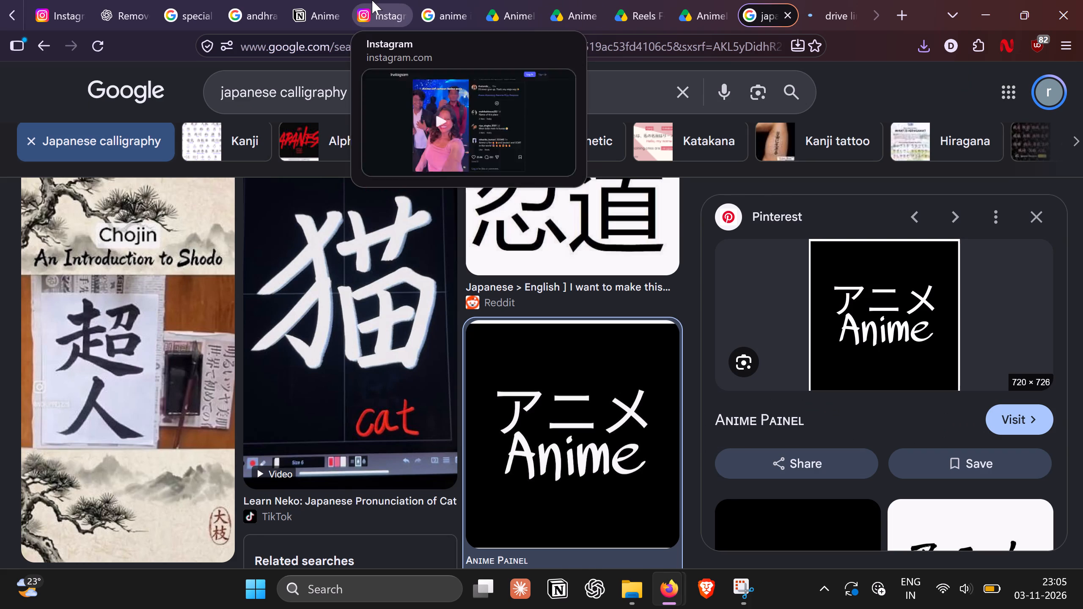
left_click(372, 0)
left_click(408, 13)
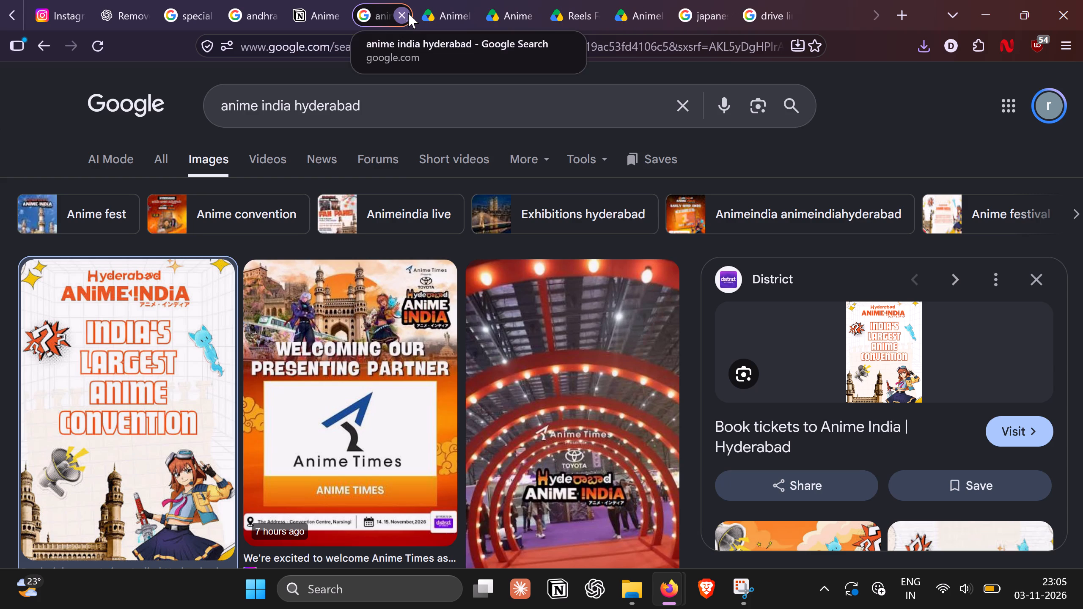
left_click(408, 13)
left_click(408, 13)
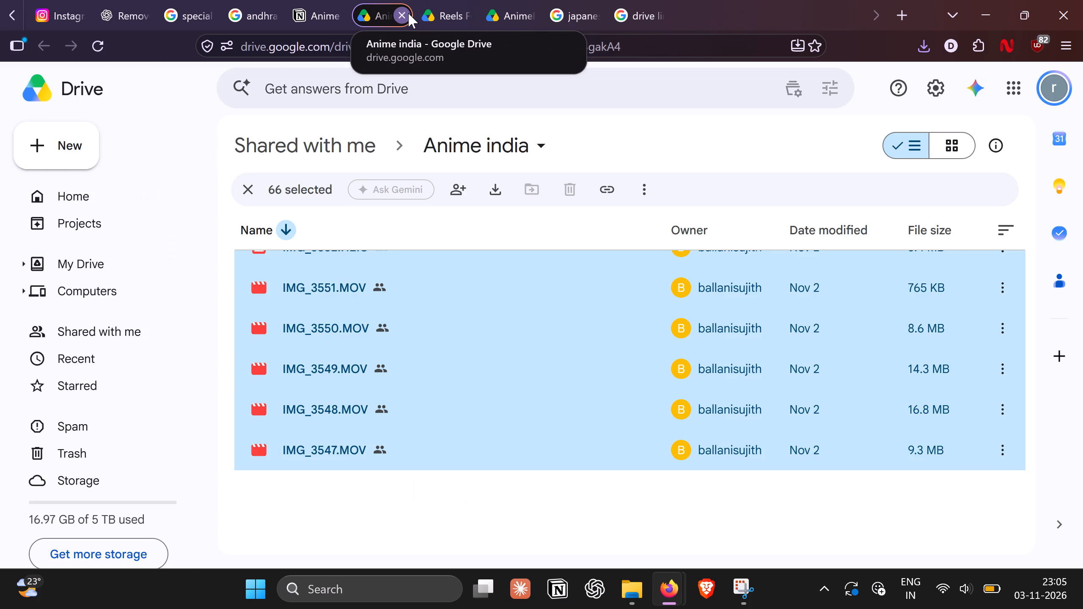
left_click(408, 13)
left_click(408, 13)
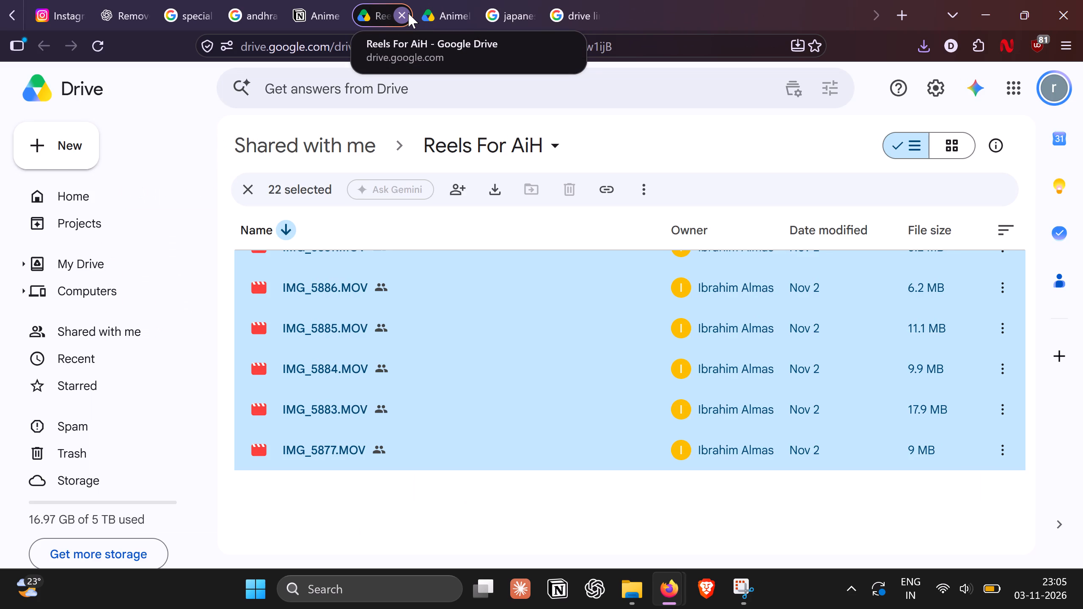
left_click(408, 13)
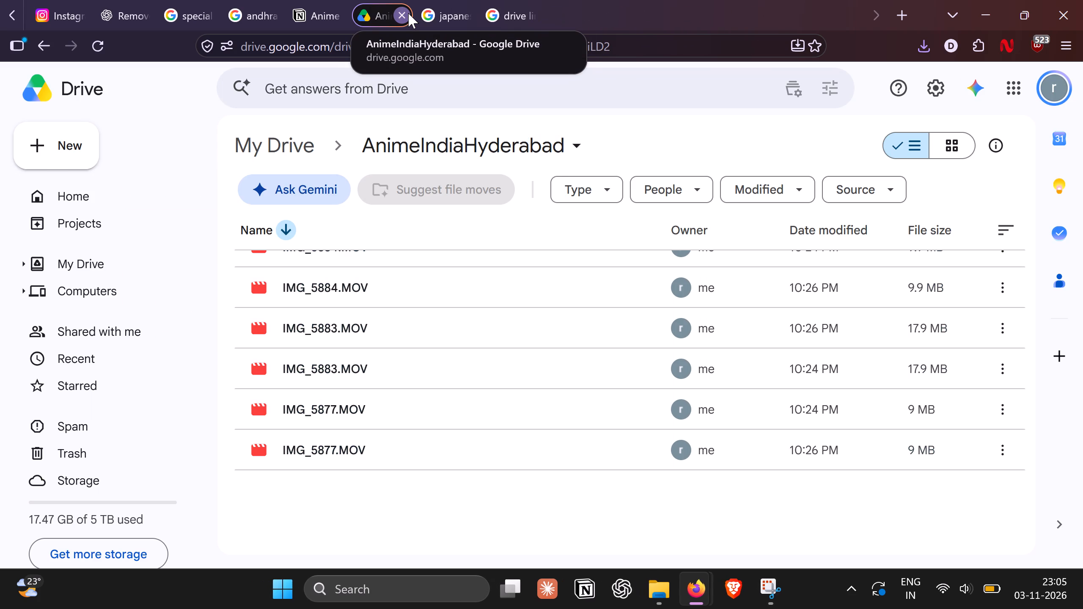
left_click(408, 13)
left_click(408, 13)
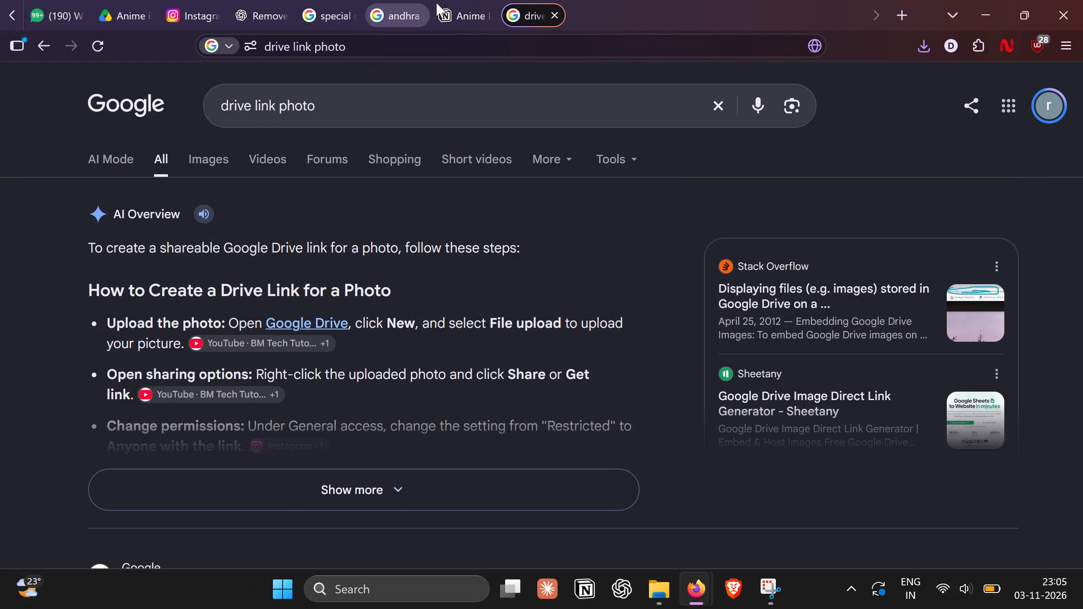
Show the image results for "drive link photo" and copy the image link of the WonderSys Google Drive logo picture.
left_click(209, 148)
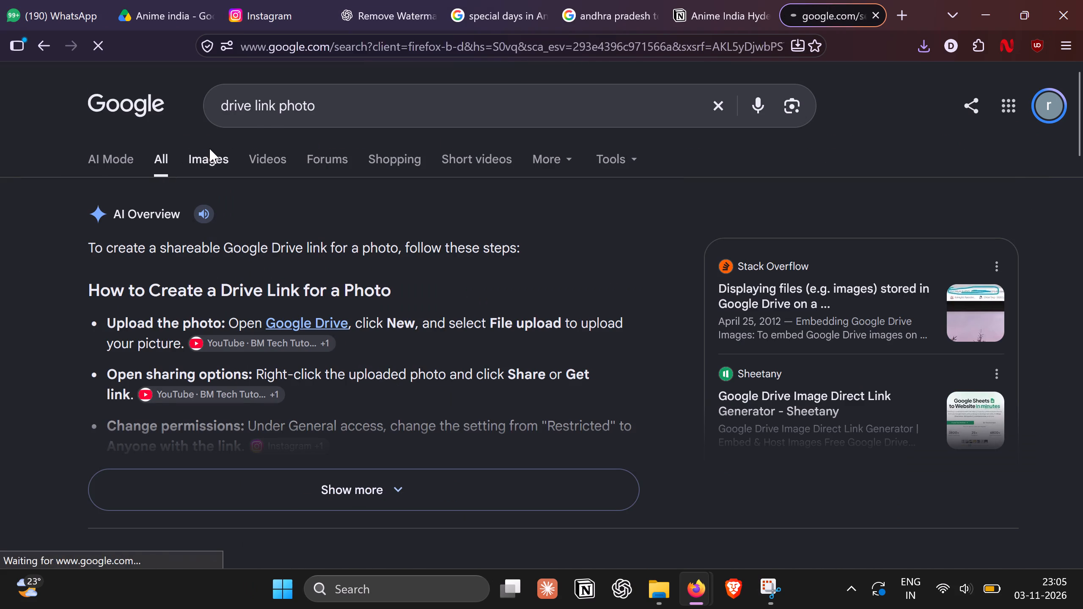
right_click(324, 302)
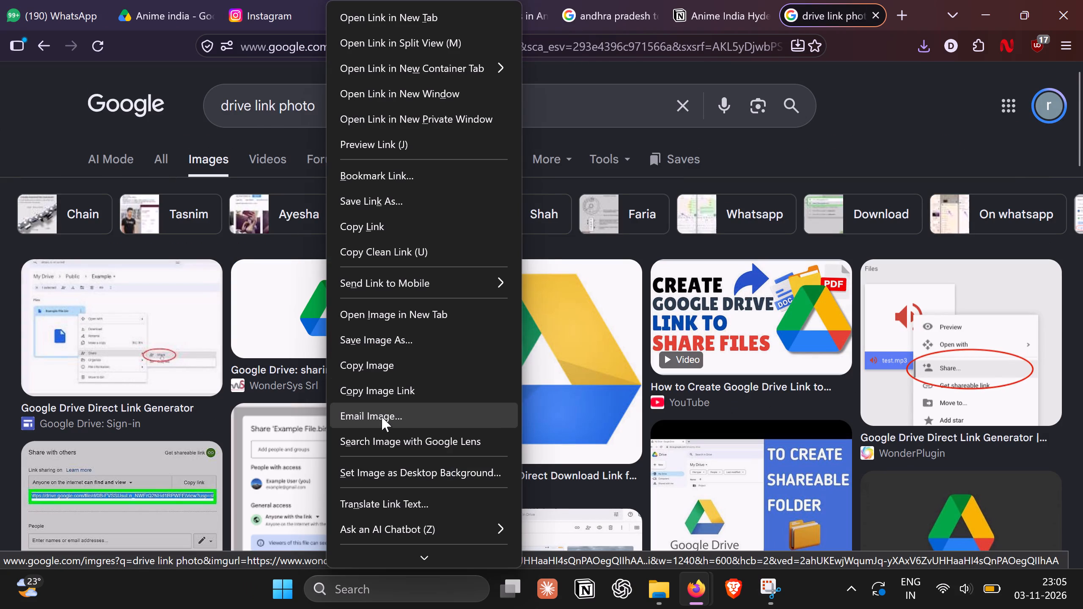
left_click(401, 395)
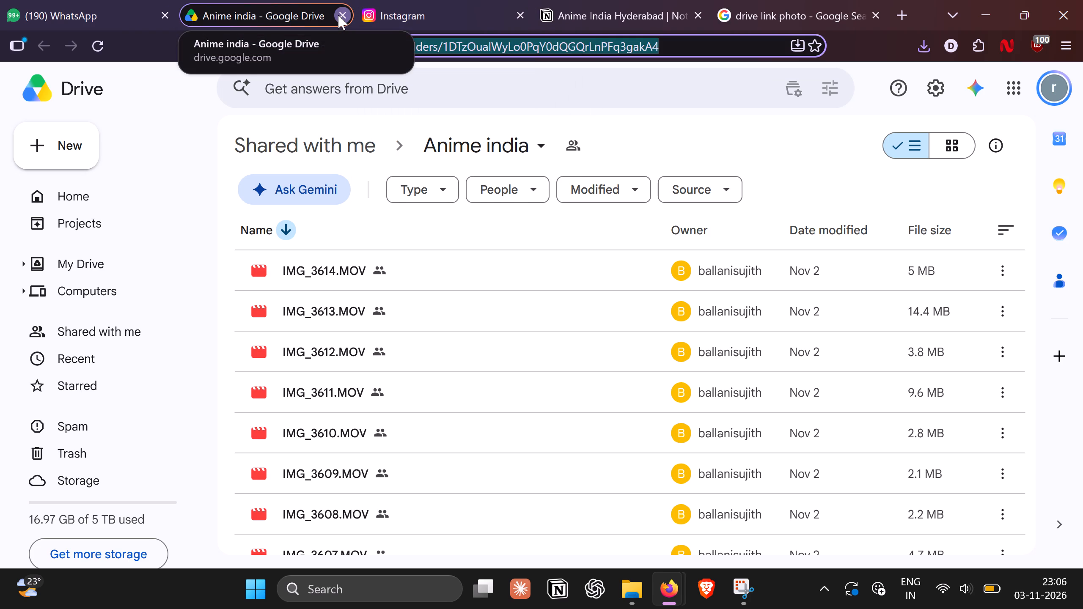
Close the open Anime india Drive folder and Instagram pages in the browser.
left_click(338, 15)
left_click(338, 15)
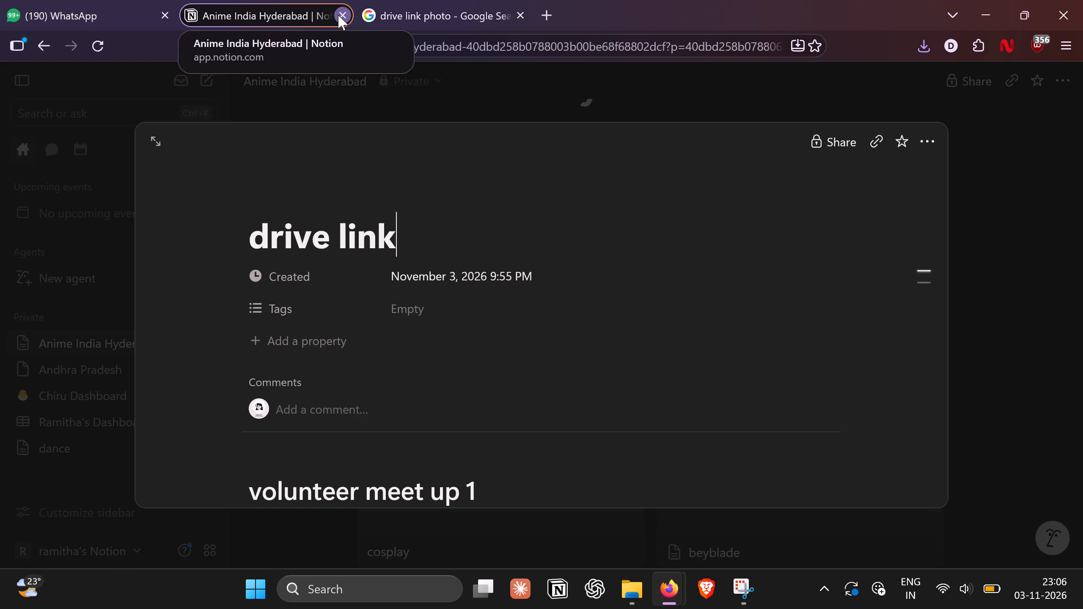
Add a cover to the drive link page using the copied web image link of the Google Drive logo, and close the page.
left_click(430, 0)
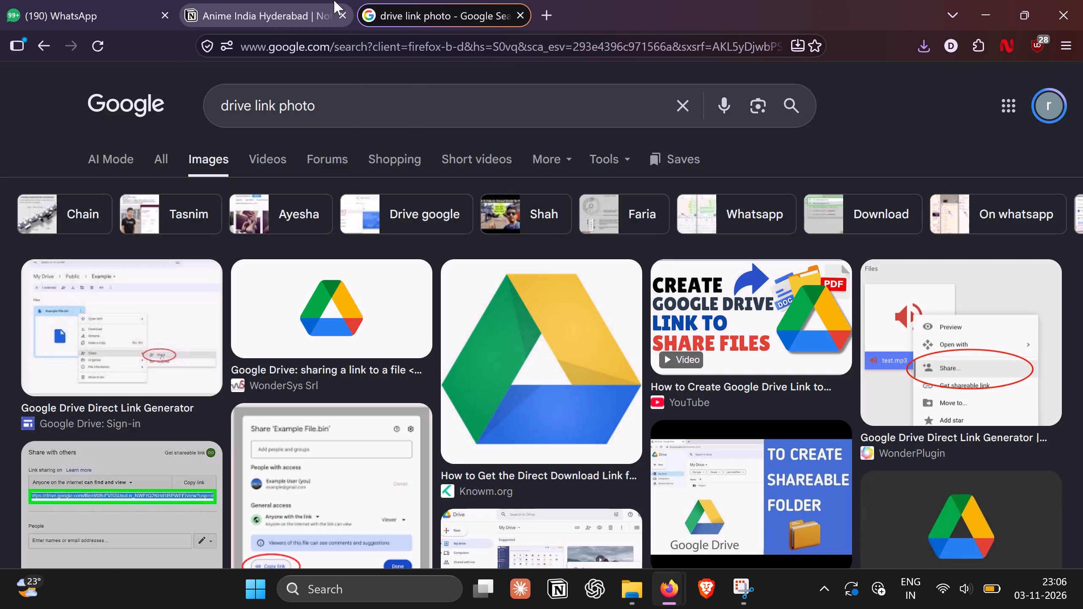
left_click(300, 0)
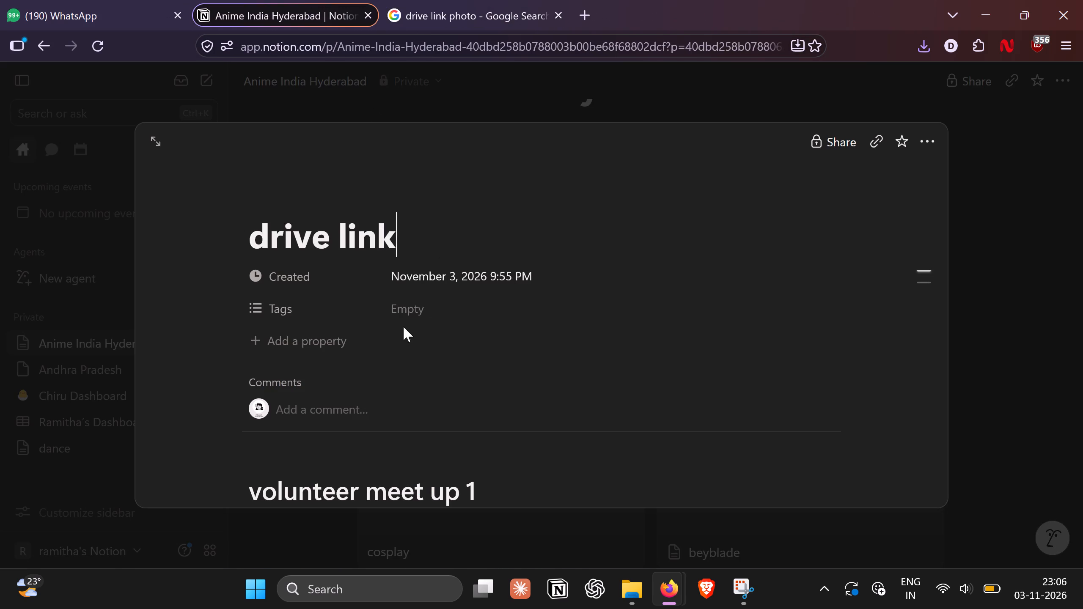
left_click(360, 190)
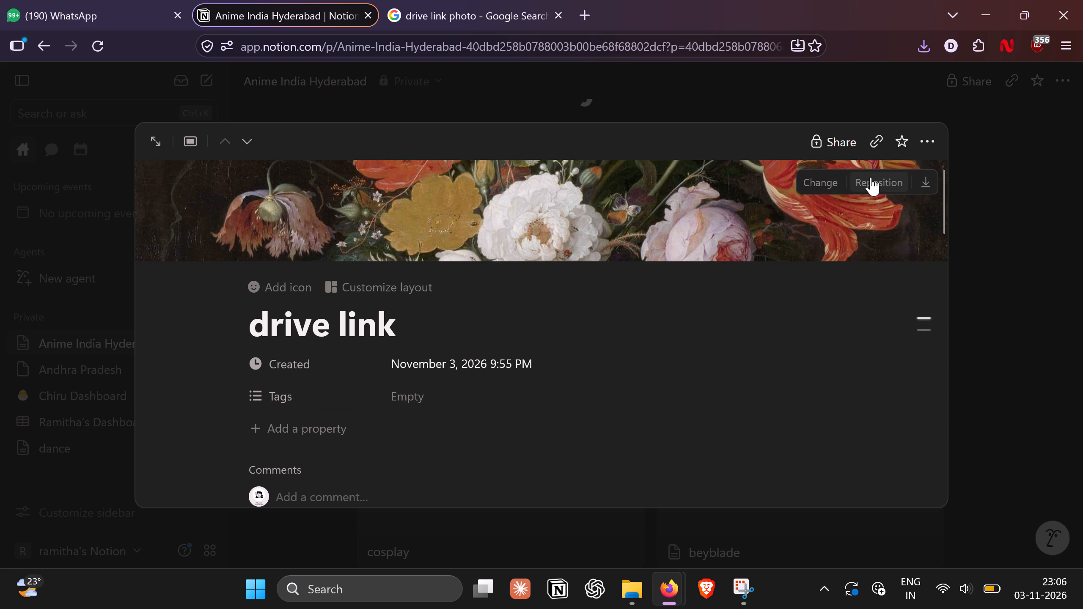
left_click(815, 176)
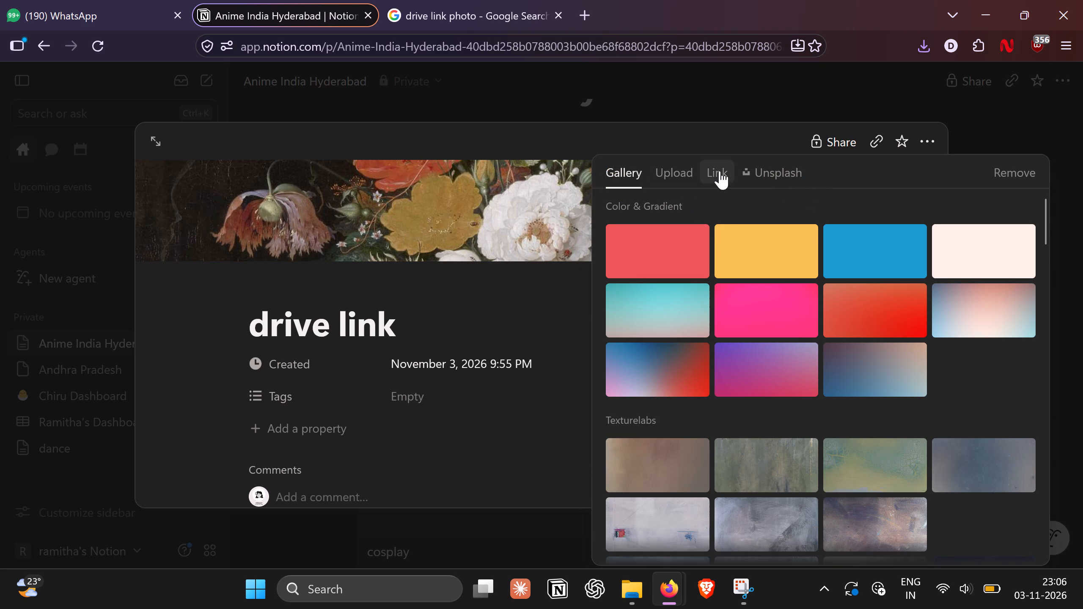
left_click(720, 171)
key("ctrl+v")
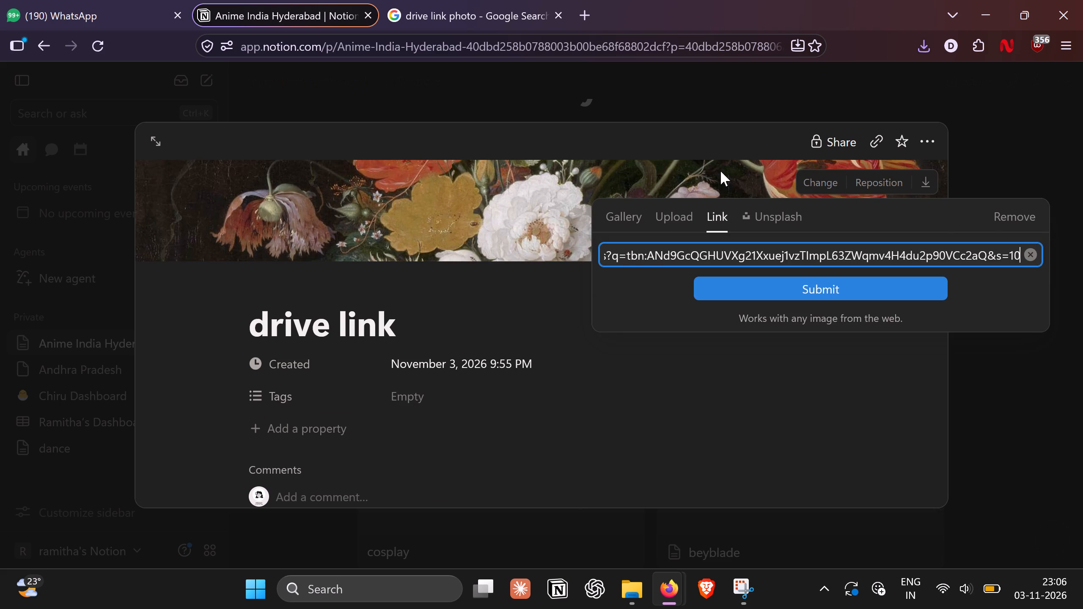
left_click(815, 283)
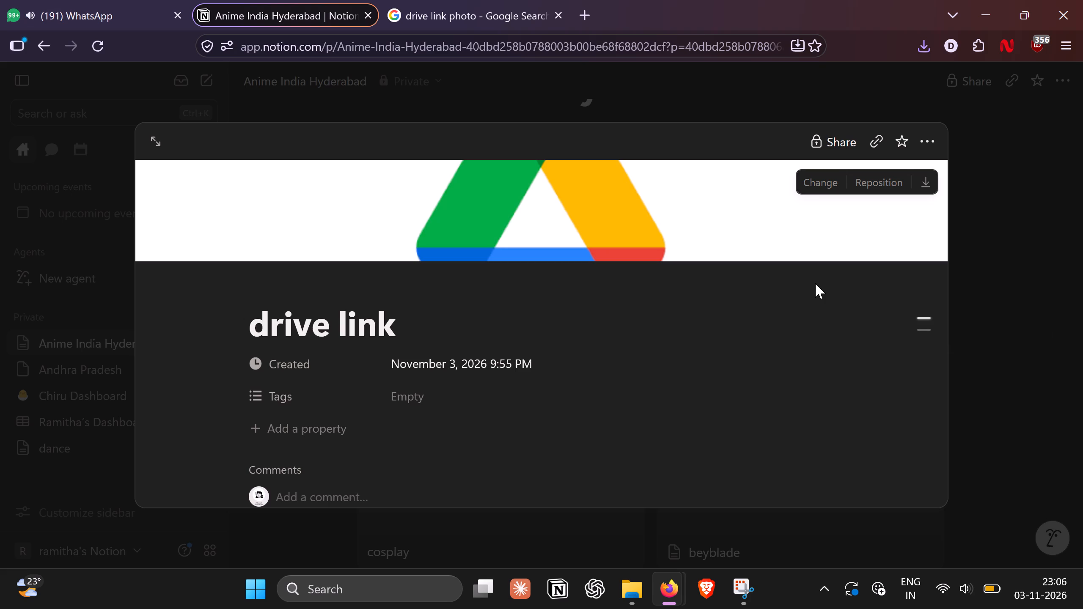
left_click(984, 273)
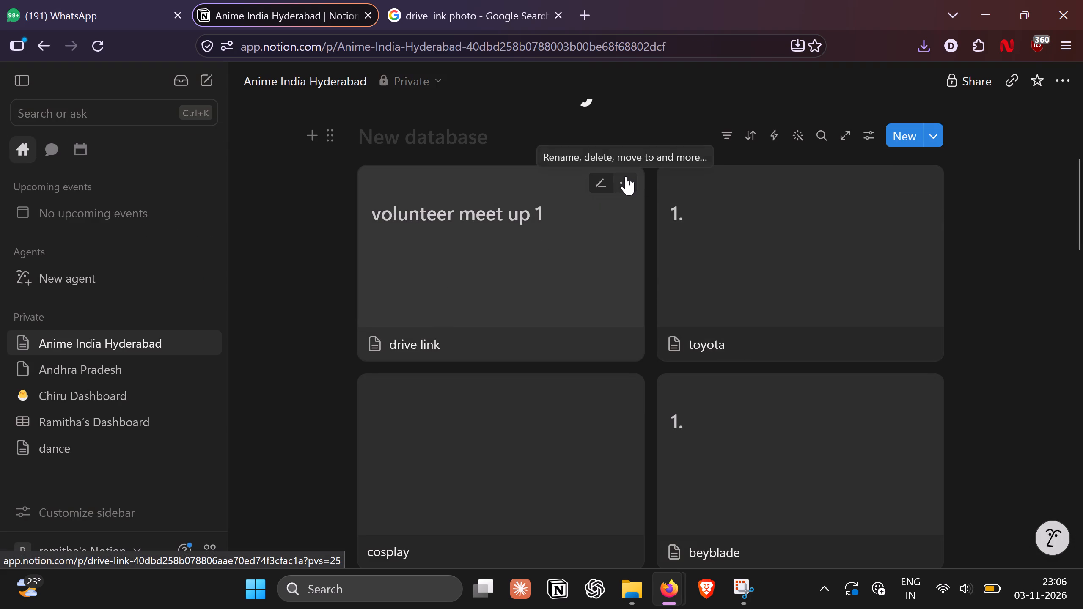
Hide the data source title in the gallery view's layout settings.
left_click(626, 176)
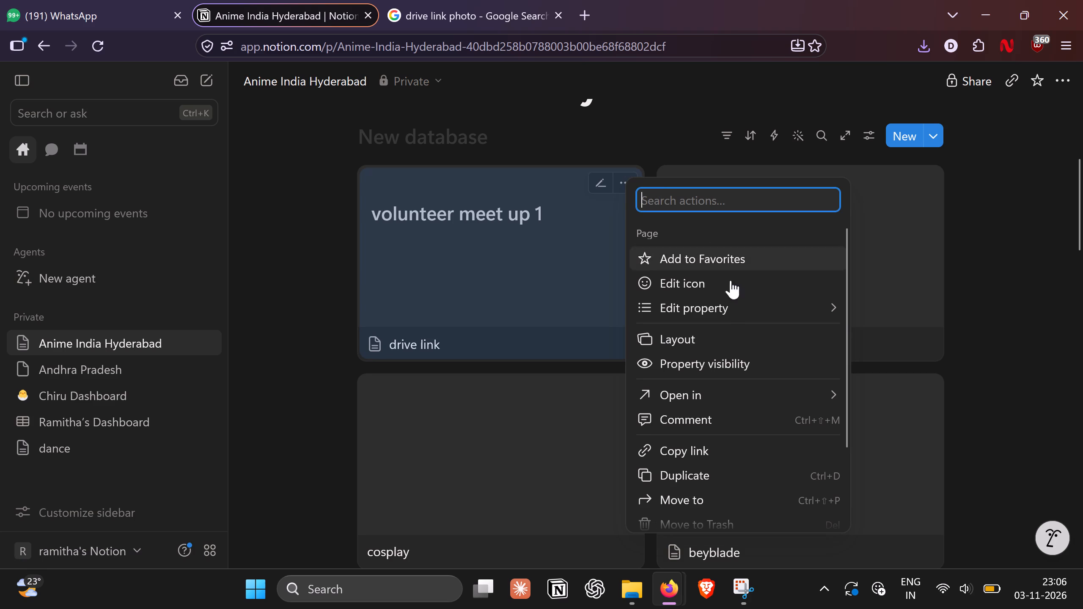
scroll(724, 335, "down", 1)
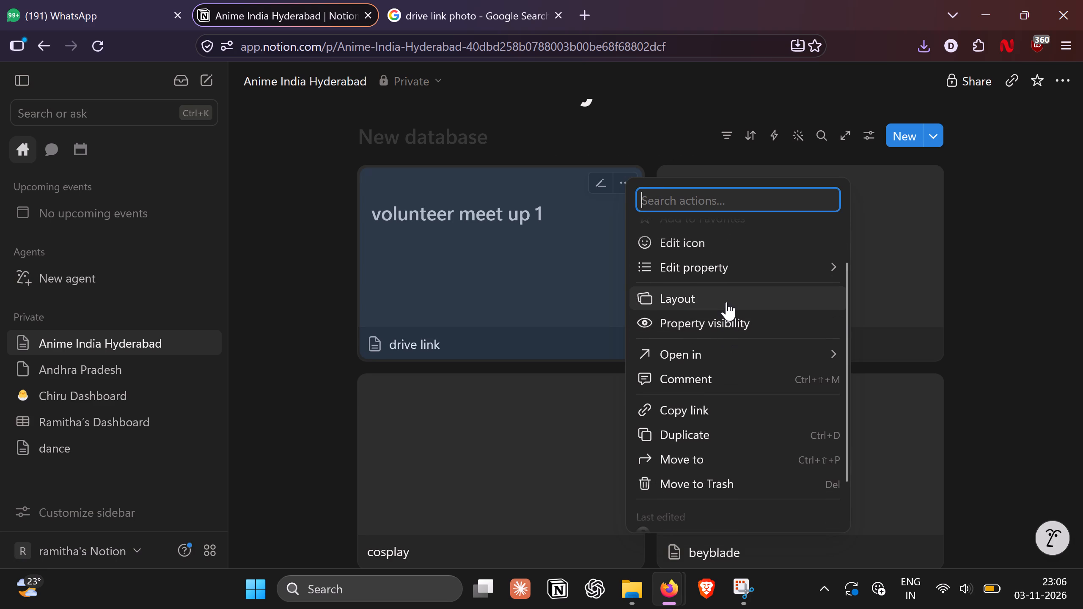
left_click(726, 302)
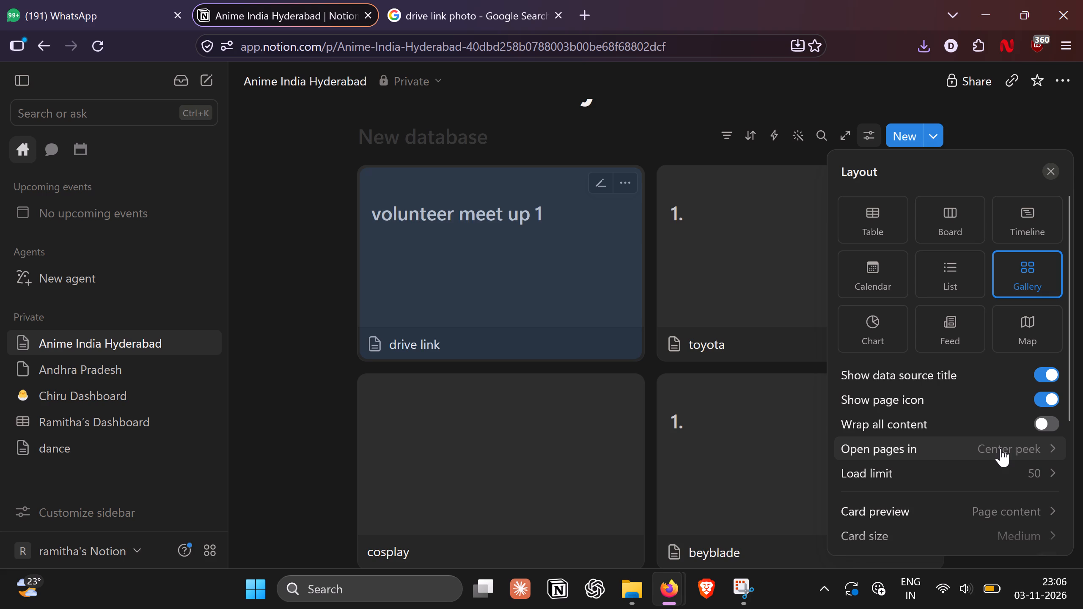
left_click(1039, 376)
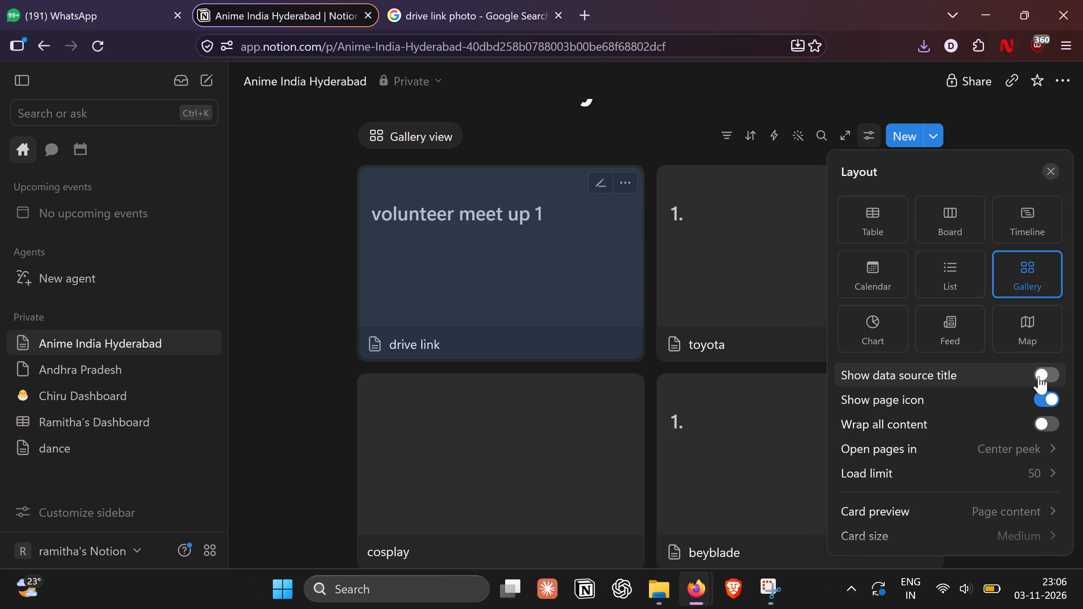
Set the gallery's card preview to Page cover and its card size to Small.
scroll(942, 443, "down", 2)
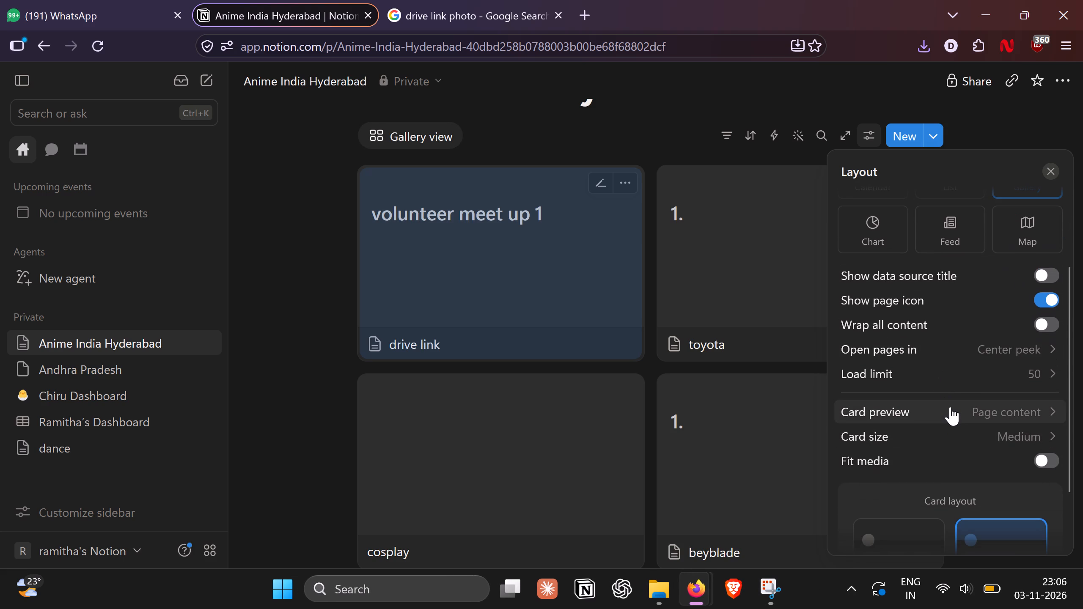
left_click(950, 407)
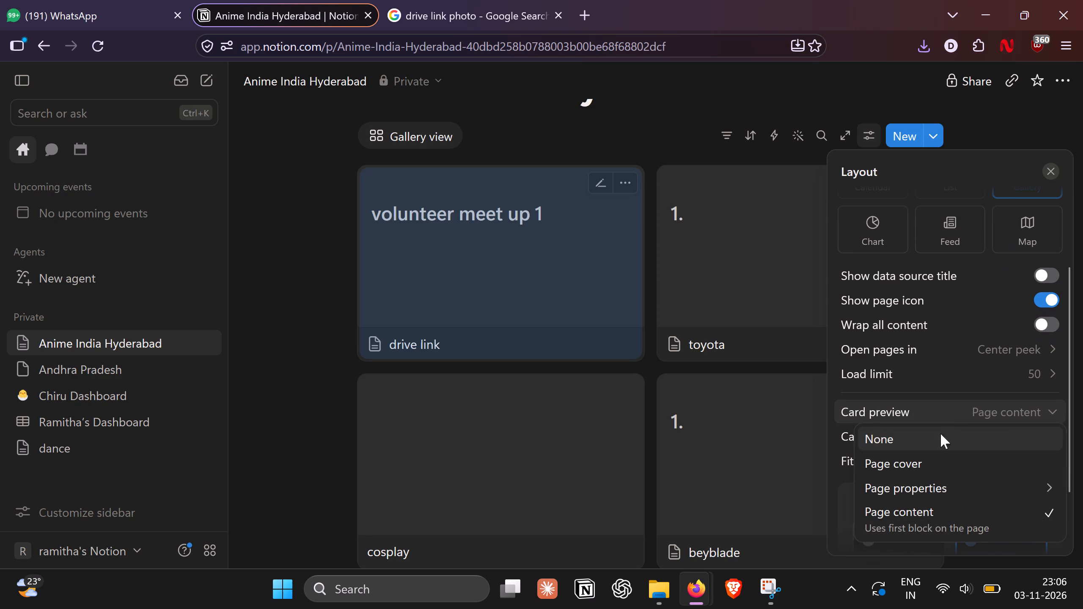
left_click(929, 461)
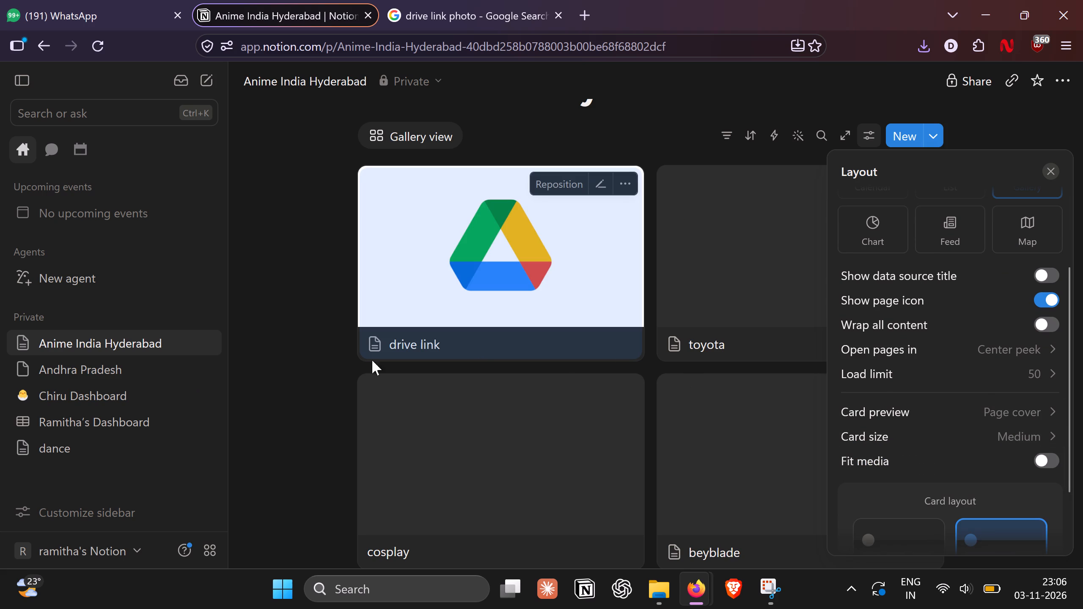
left_click(1031, 441)
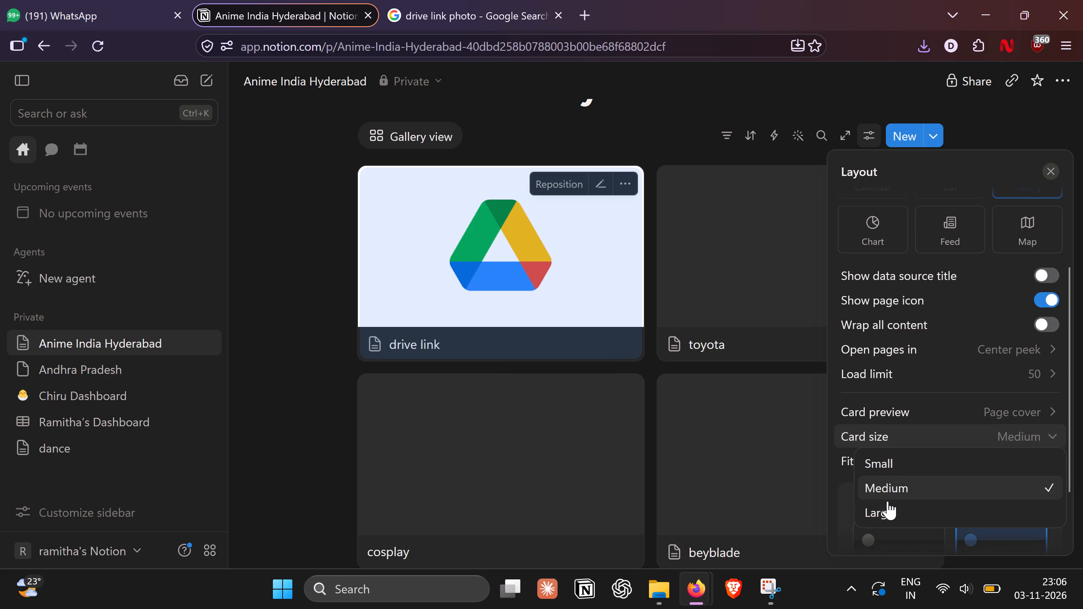
left_click(894, 460)
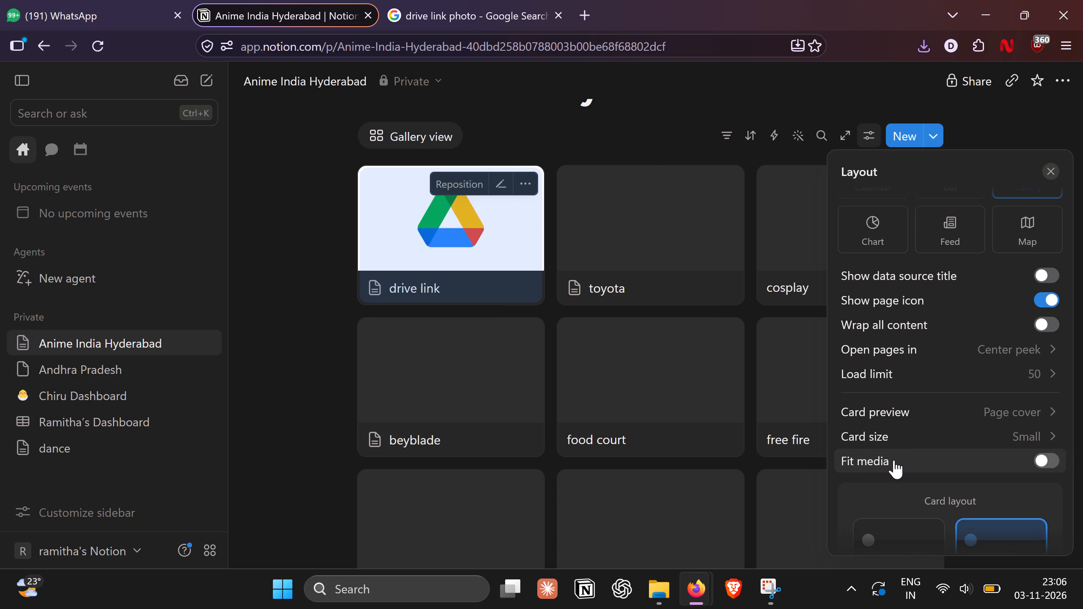
left_click(276, 353)
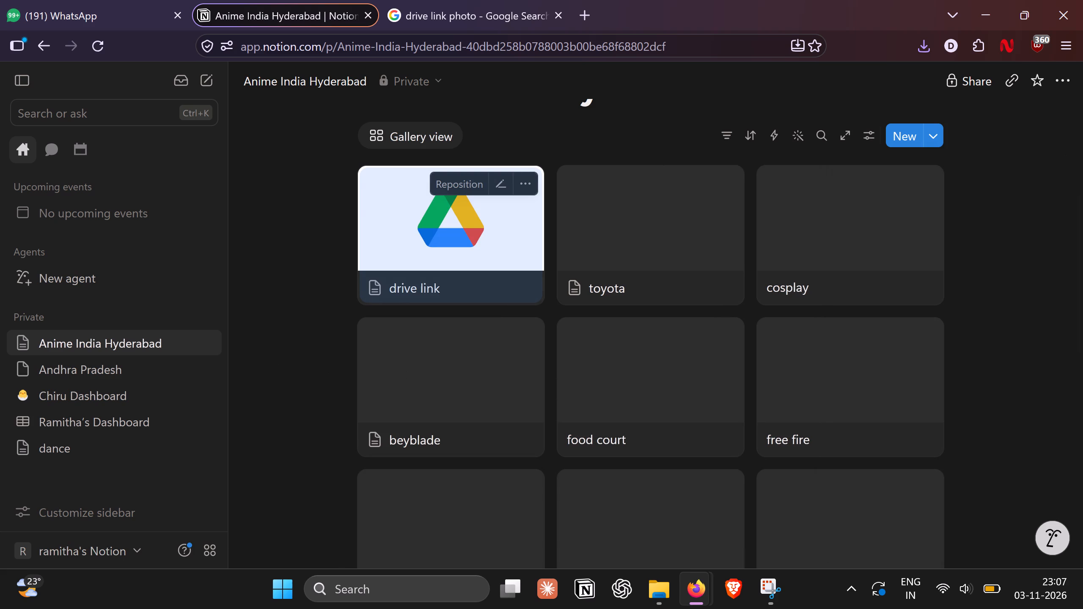
Search the web for "toyota logo" and copy the image link of the red Toyota Brand Hub logo.
left_click(584, 17)
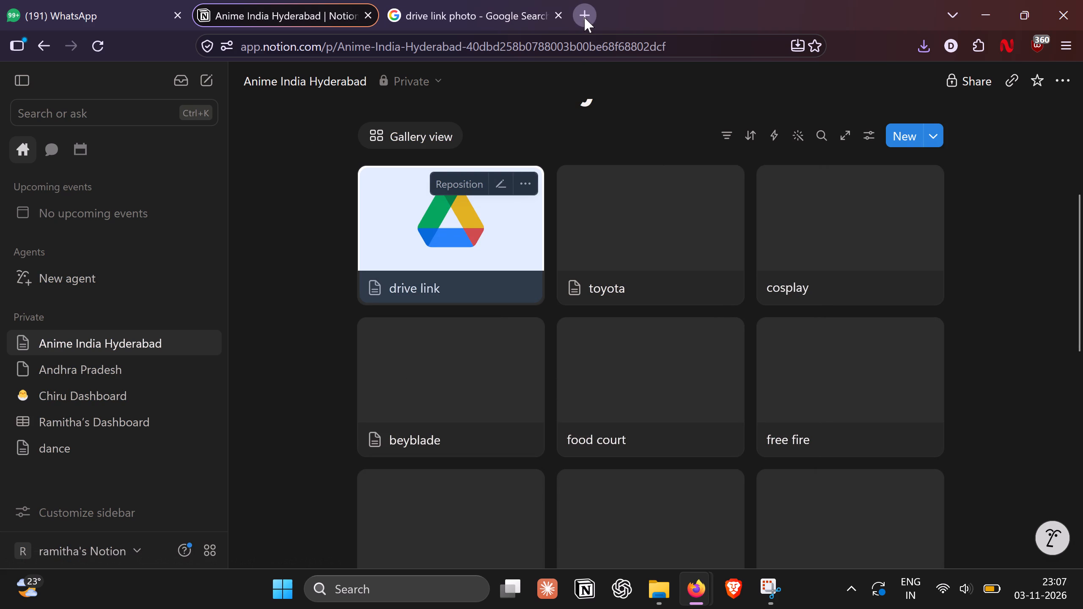
type("toyota logo")
key("Return")
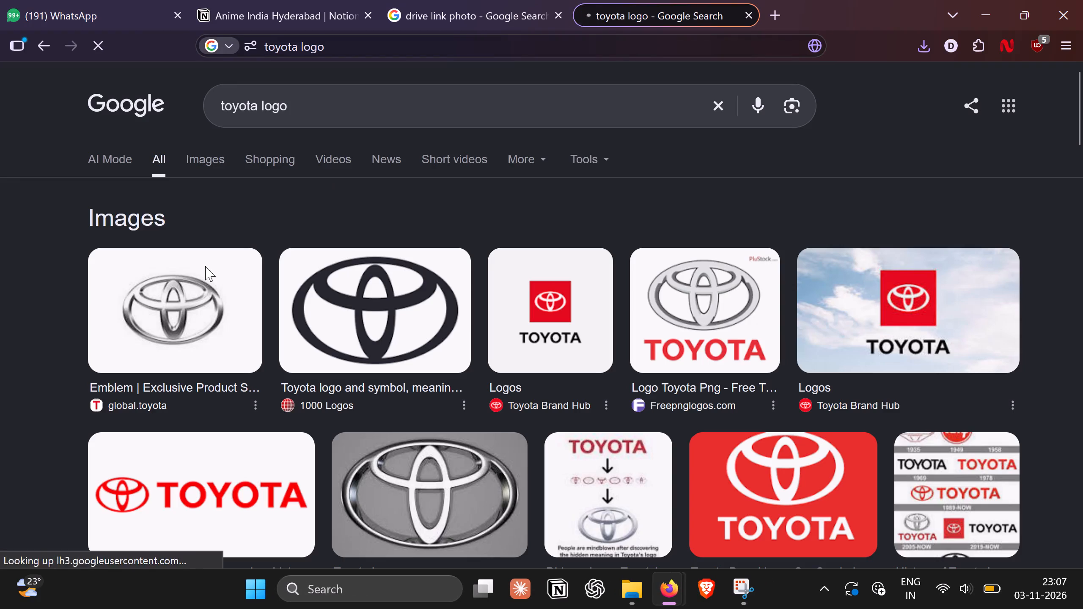
right_click(187, 293)
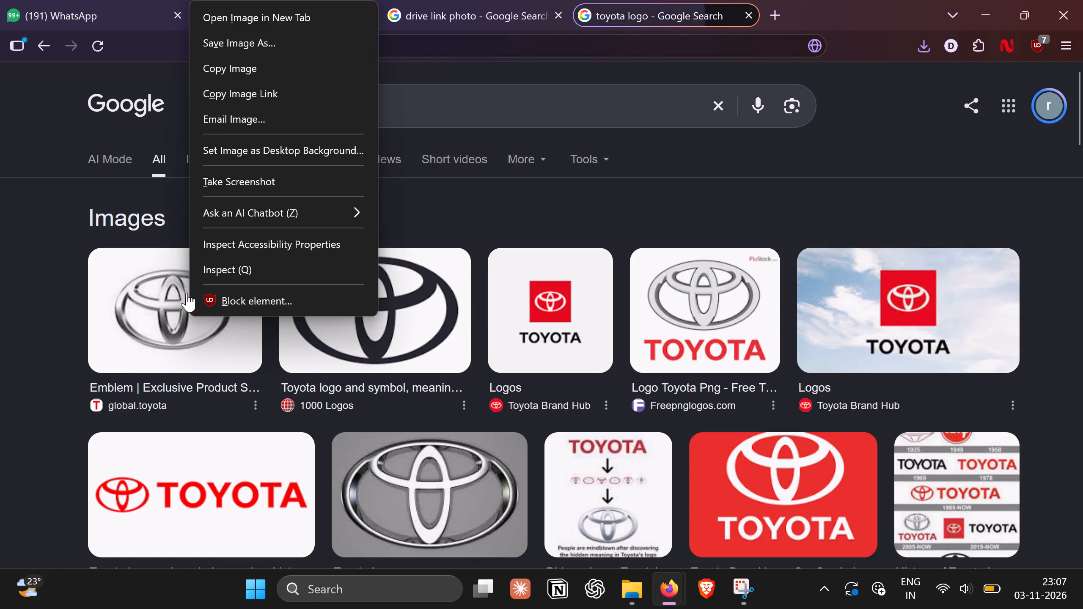
left_click(532, 302)
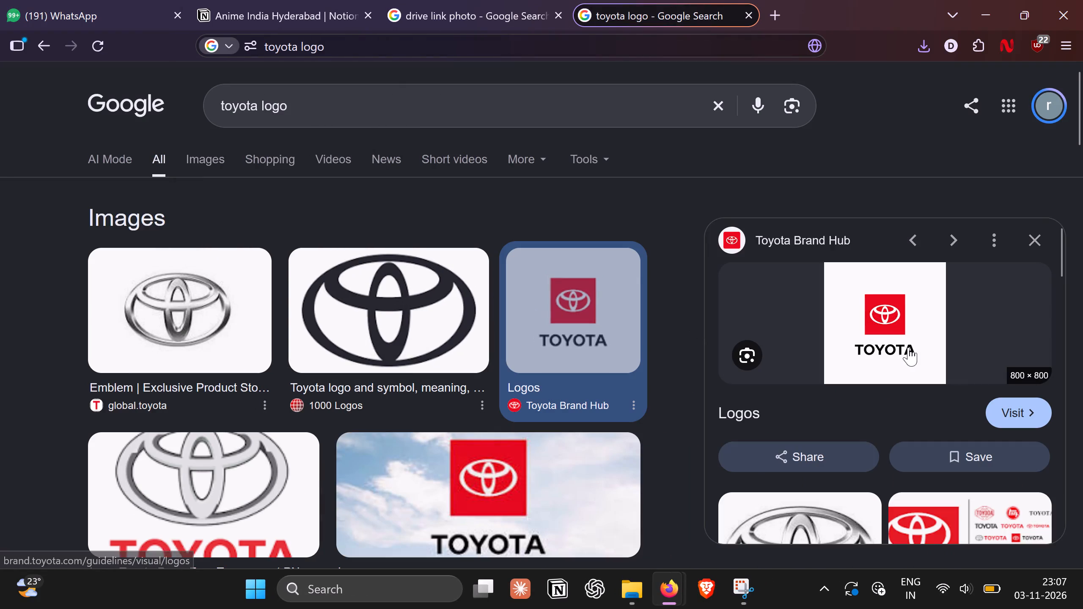
right_click(909, 347)
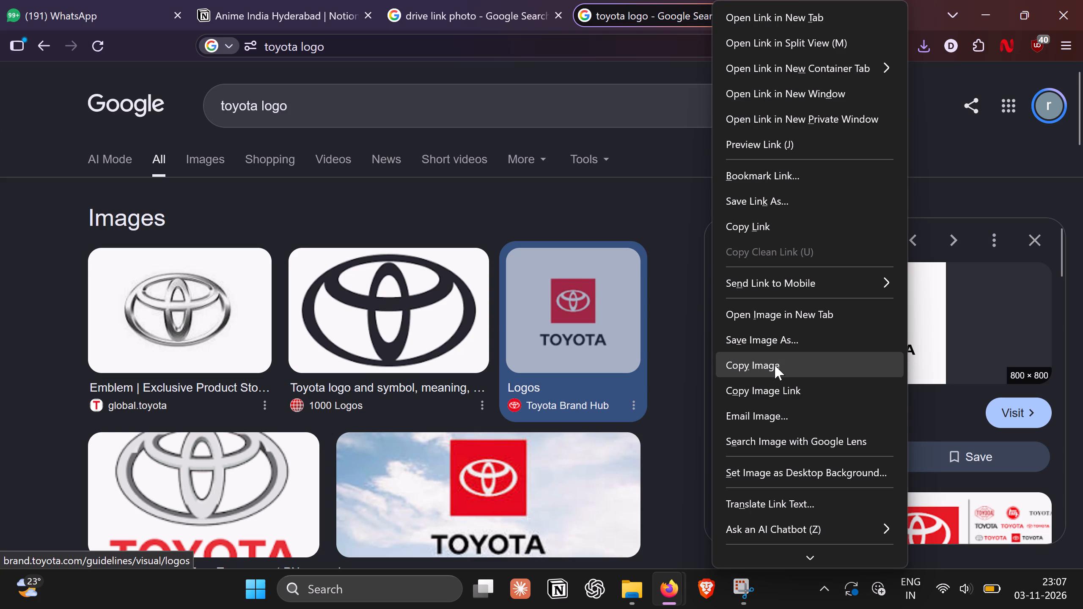
left_click(789, 393)
Set the toyota page's cover to the Toyota logo using the copied image link, and return to the gallery.
left_click(462, 0)
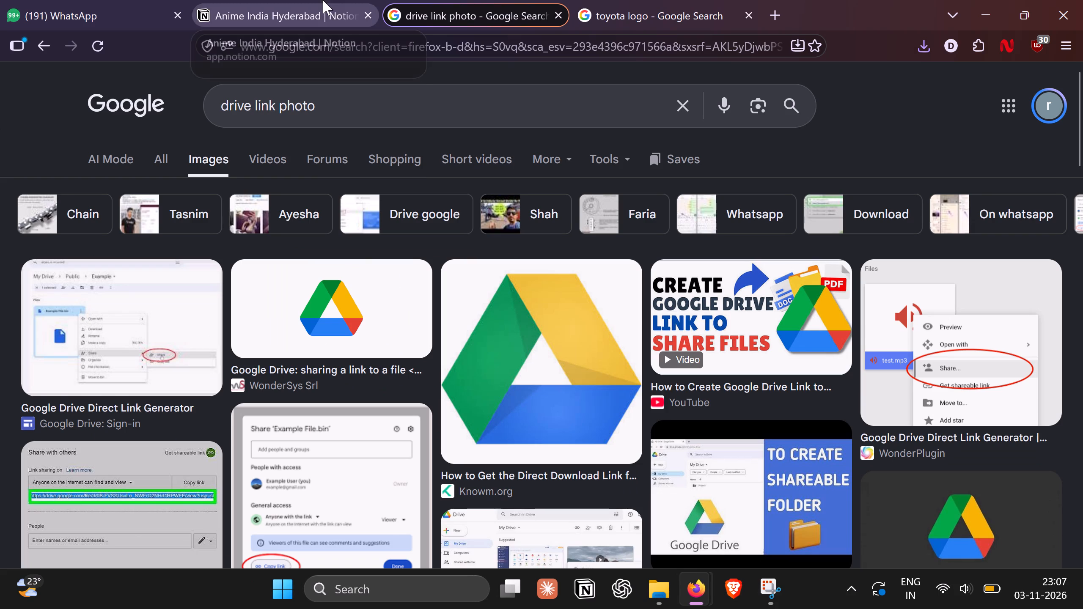
left_click(323, 0)
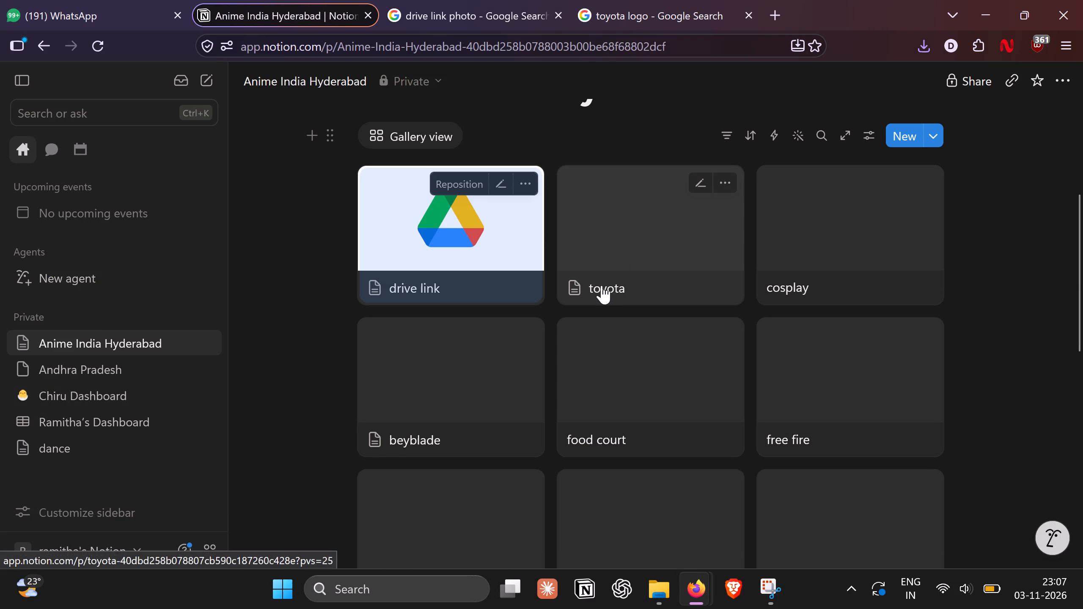
left_click(698, 183)
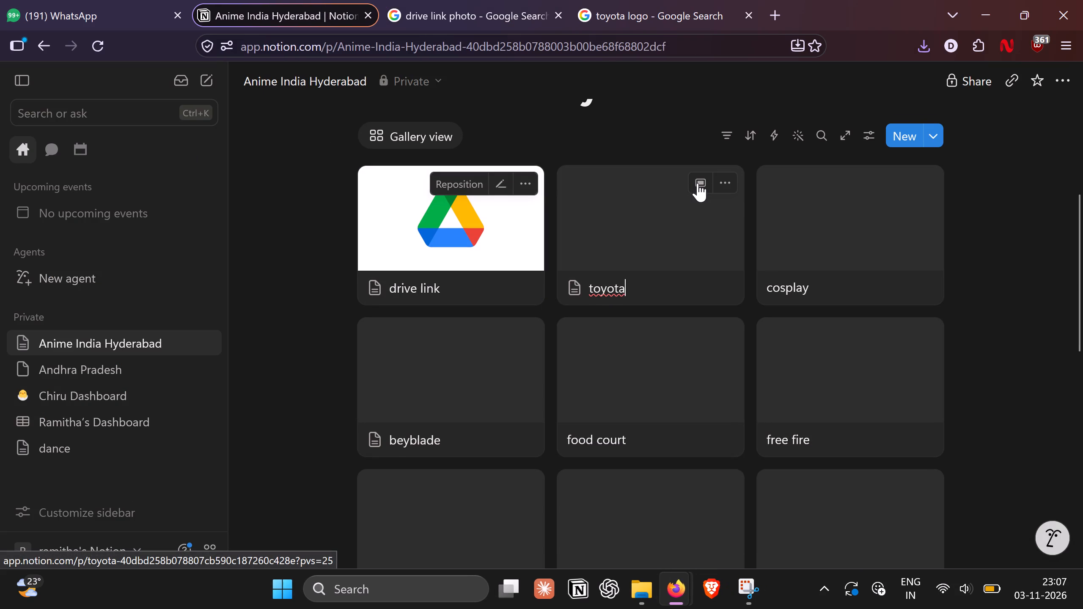
left_click(710, 184)
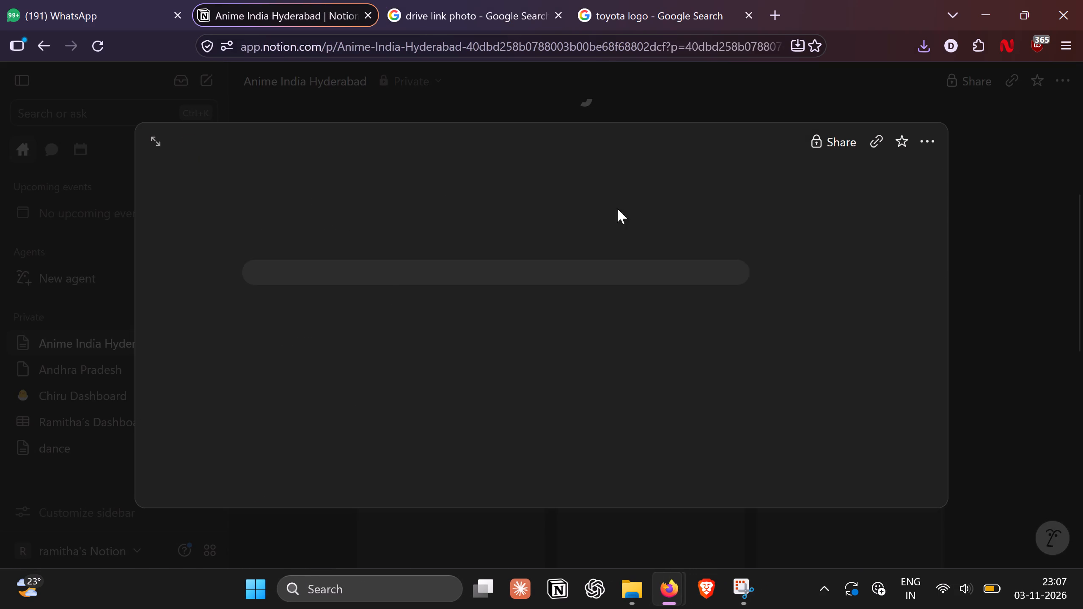
left_click(352, 195)
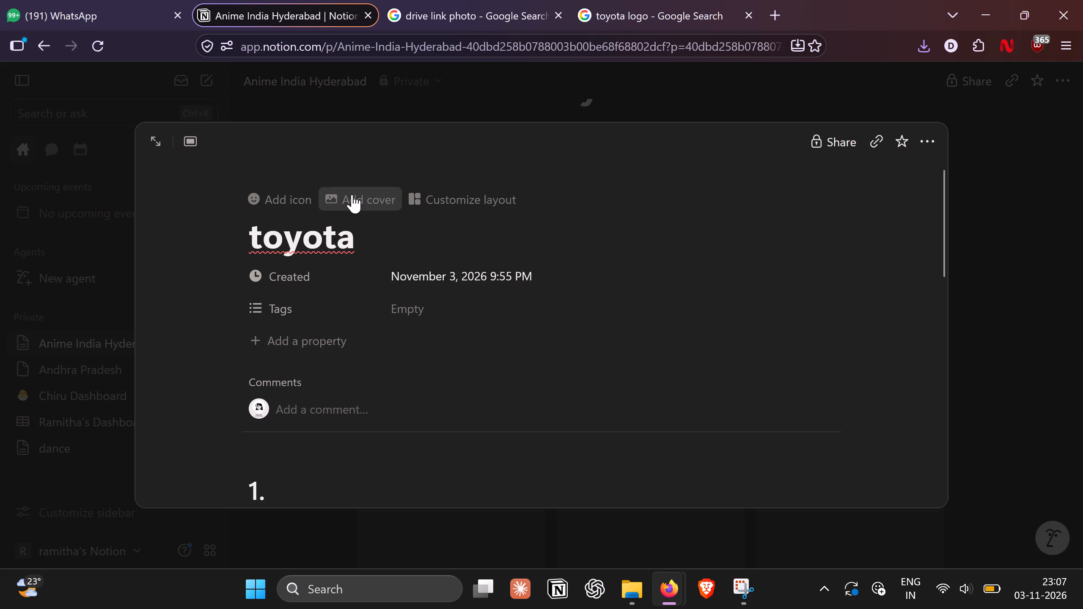
left_click(807, 173)
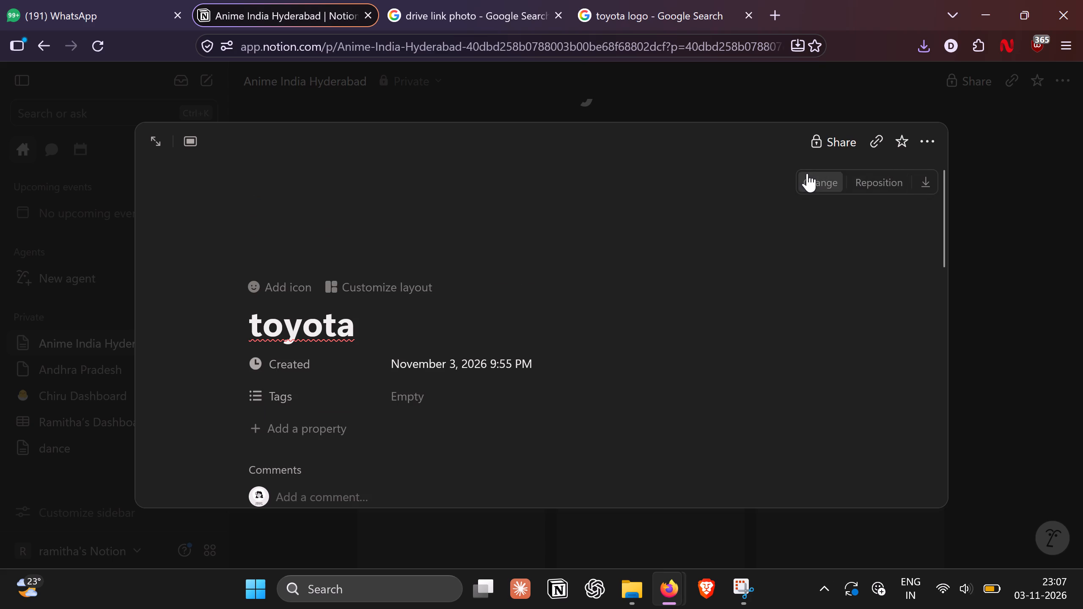
left_click(715, 167)
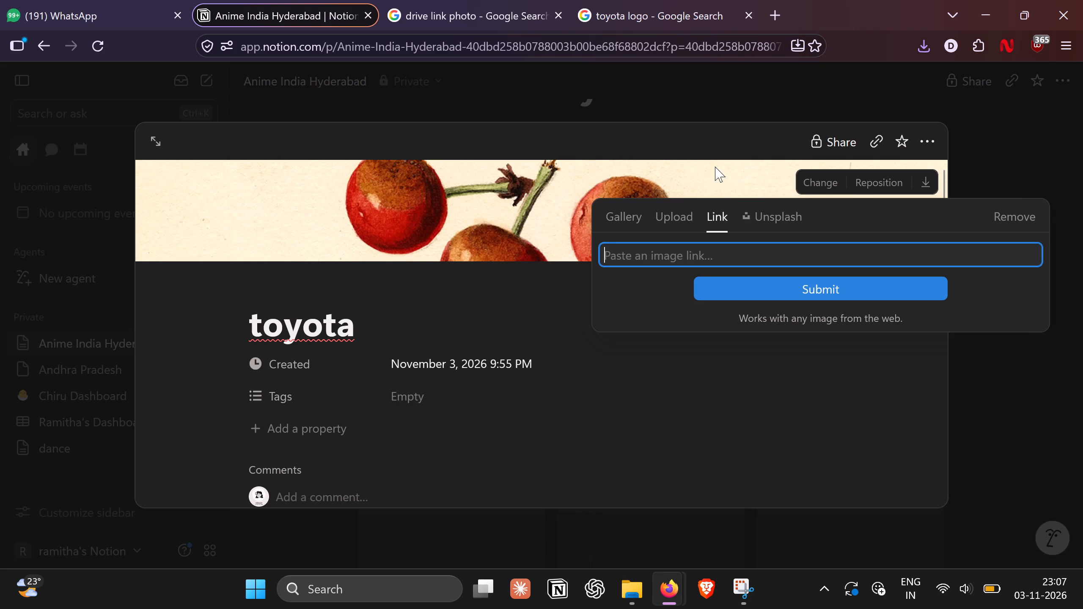
key("ctrl+v")
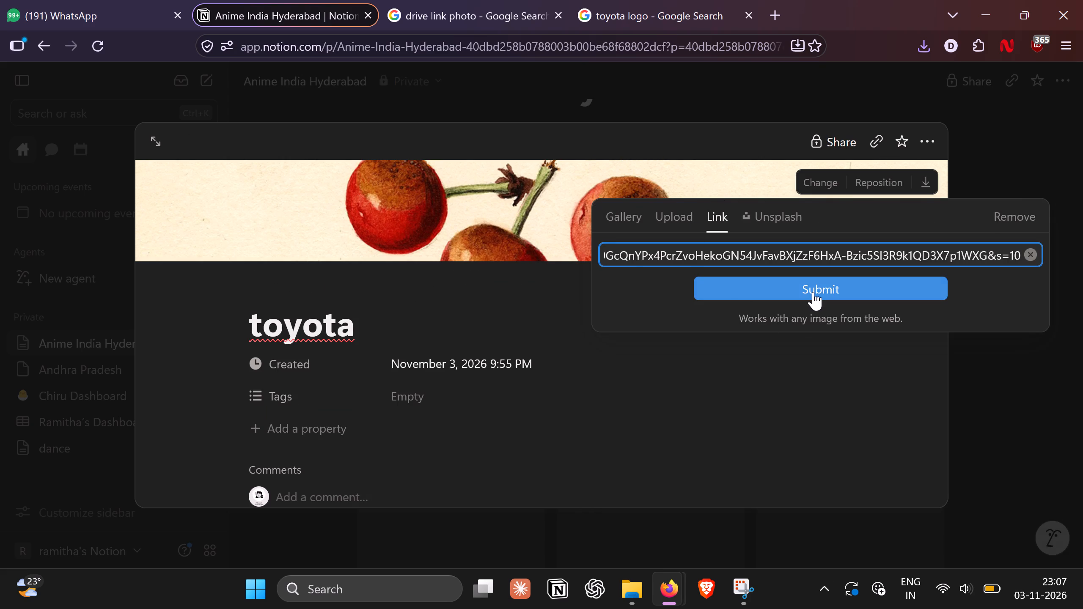
left_click(813, 292)
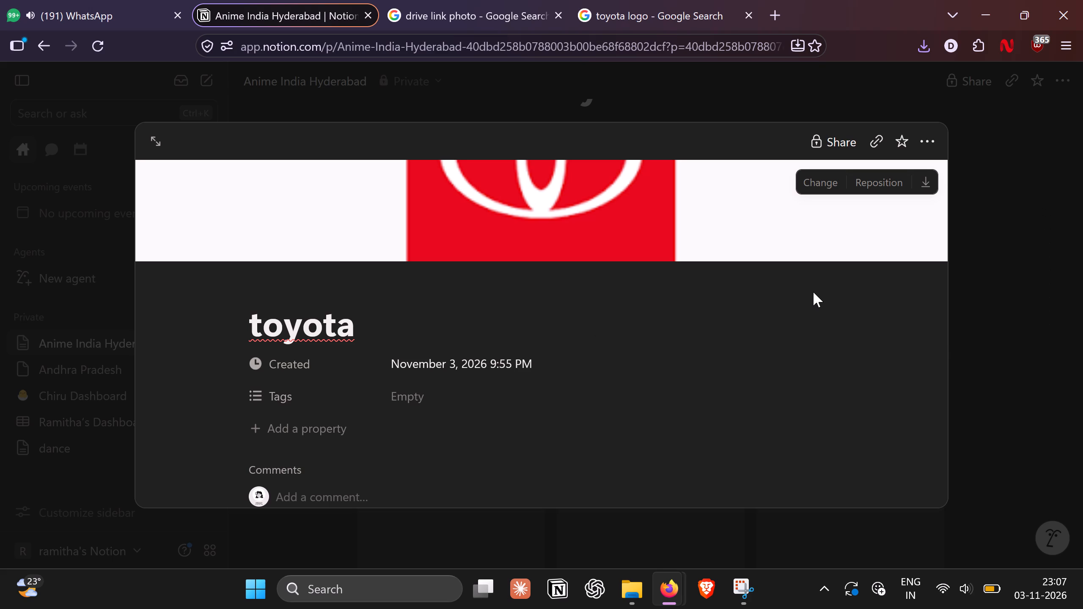
left_click(1003, 229)
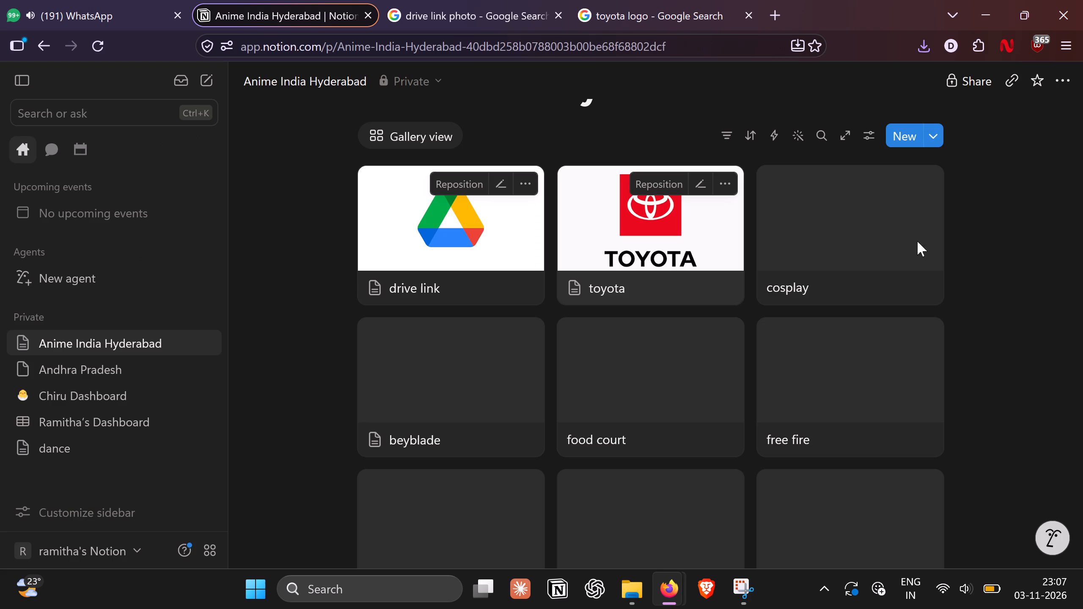
Search the web for "cosplay" and look through the image results for a cover picture.
left_click(670, 0)
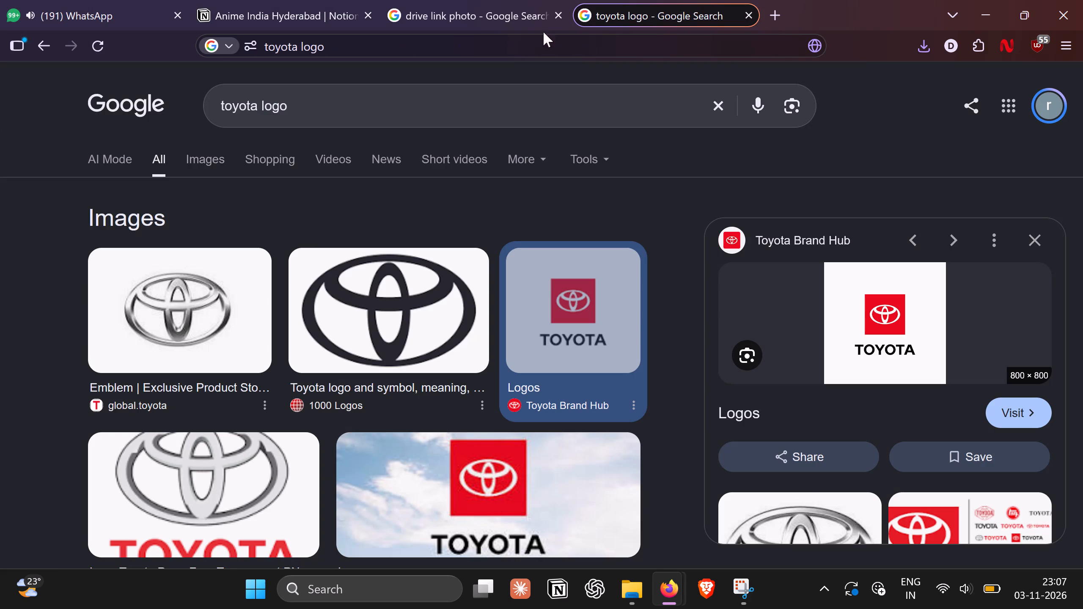
triple_click(324, 101)
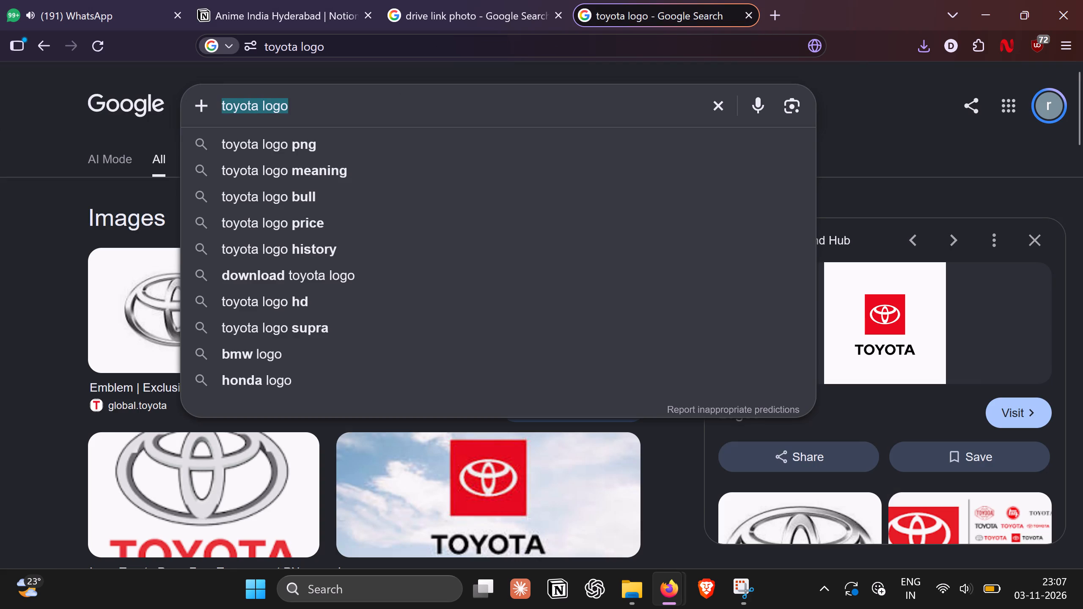
type("cosplay")
key("Return")
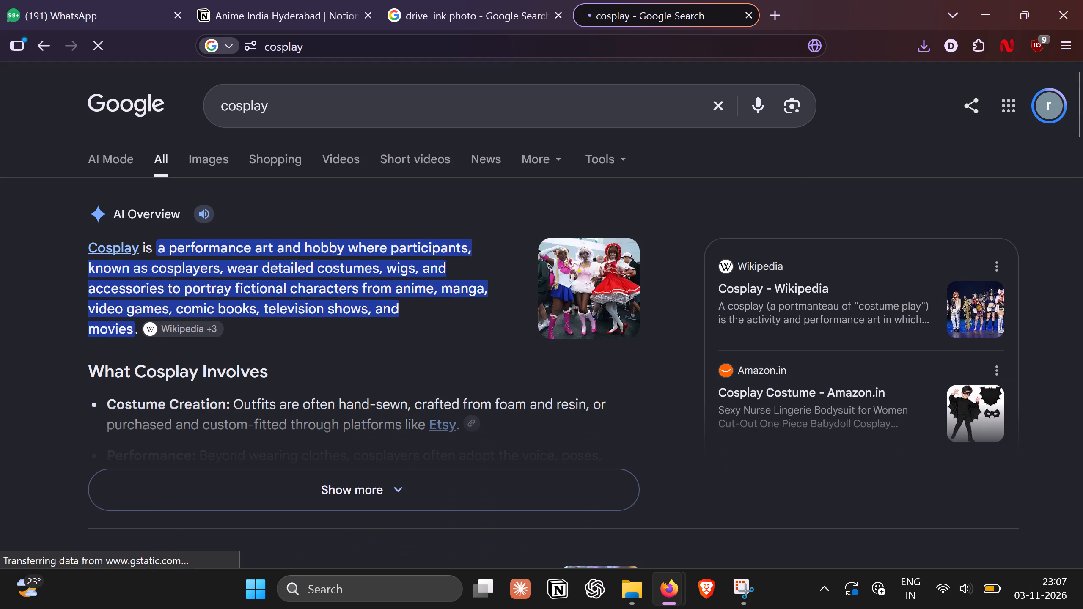
left_click(210, 154)
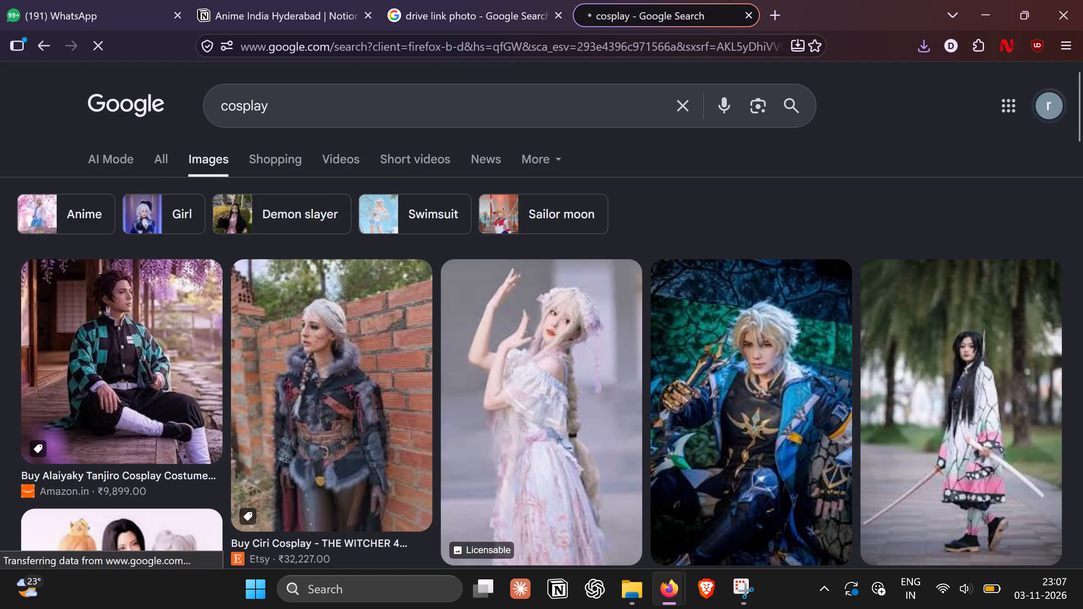
scroll(403, 349, "down", 5)
scroll(403, 349, "up", 2)
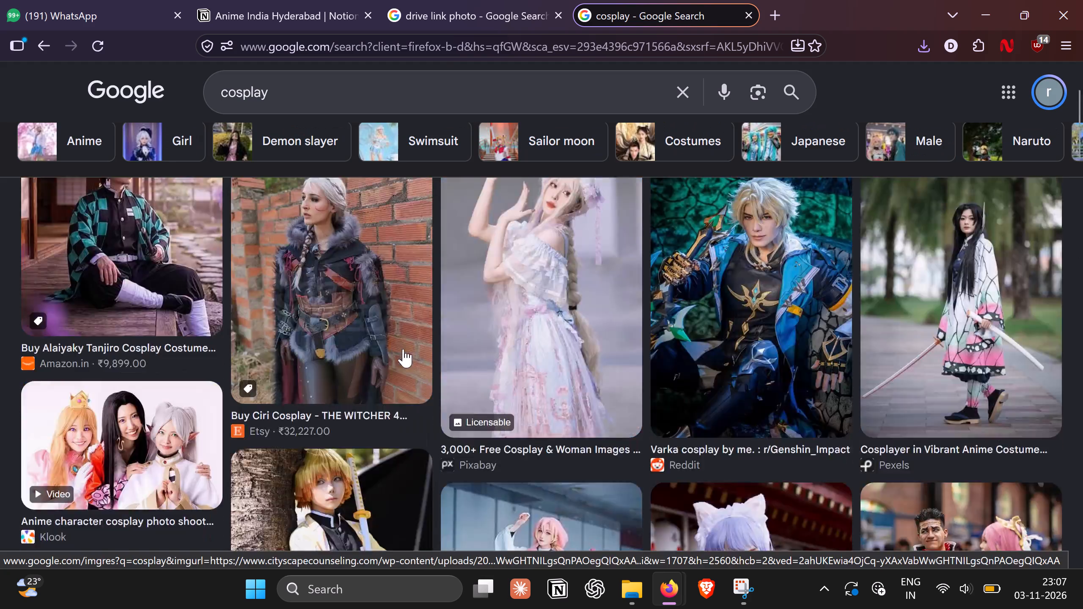
Refine the image search to "cosplay poster" and examine the posters for a suitable cosplay cover.
left_click(340, 106)
key("space")
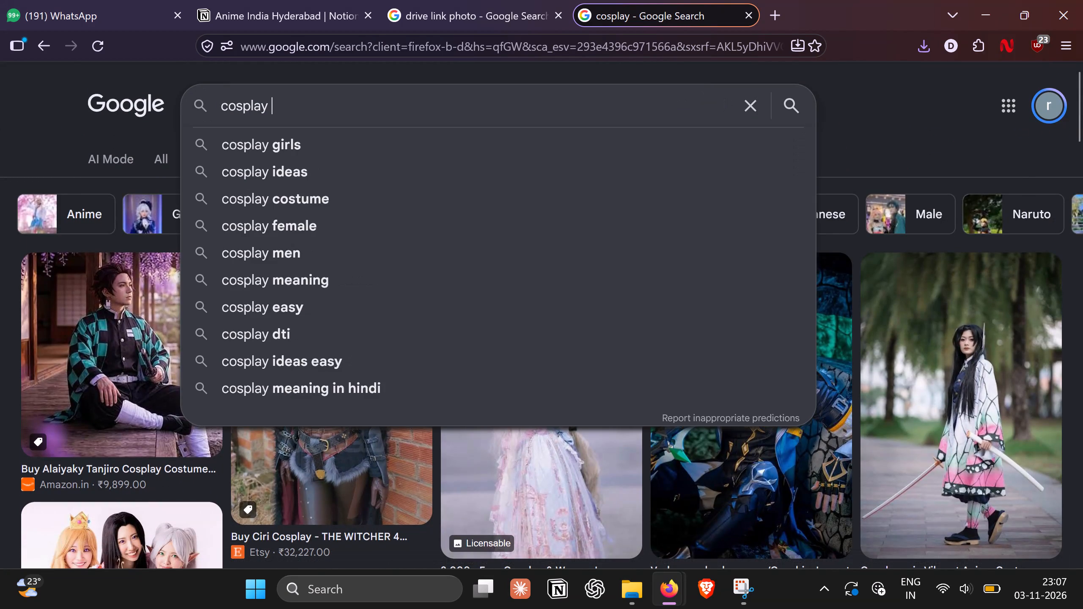
type("poster")
key("Return")
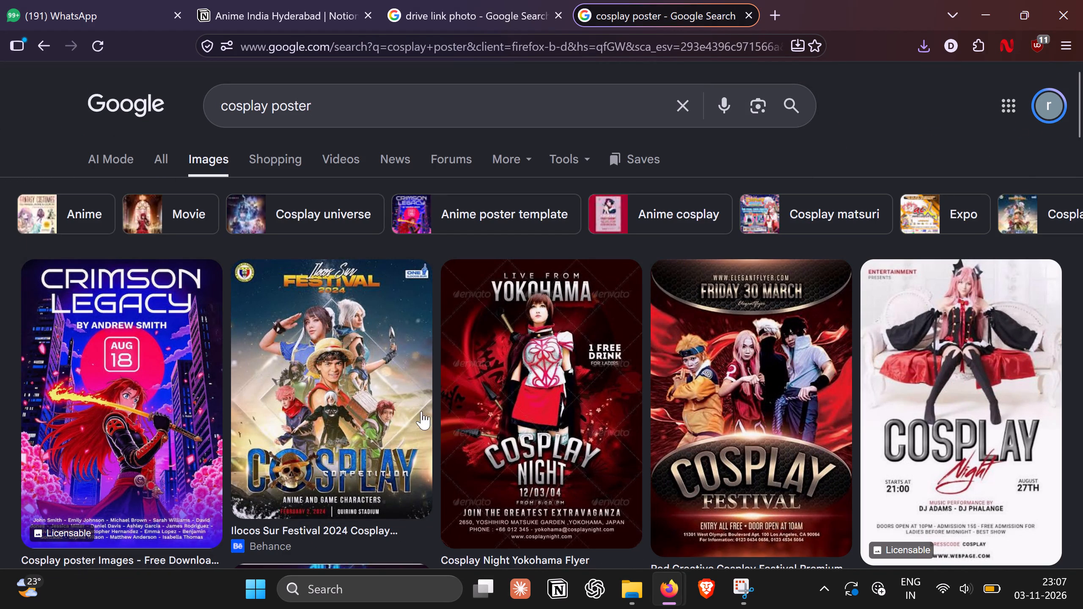
scroll(381, 345, "down", 1)
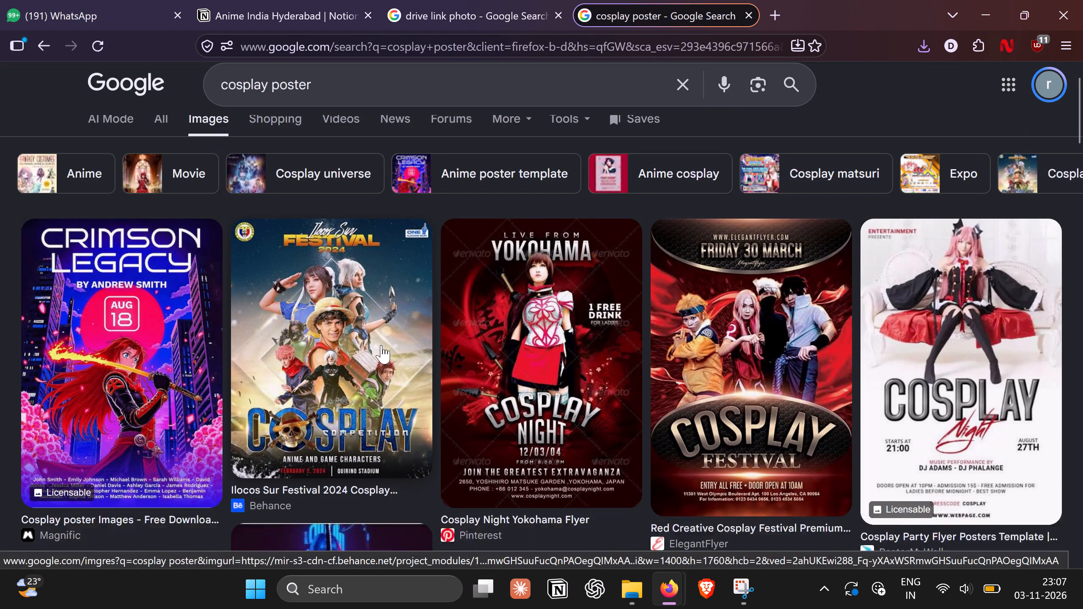
scroll(381, 345, "down", 3)
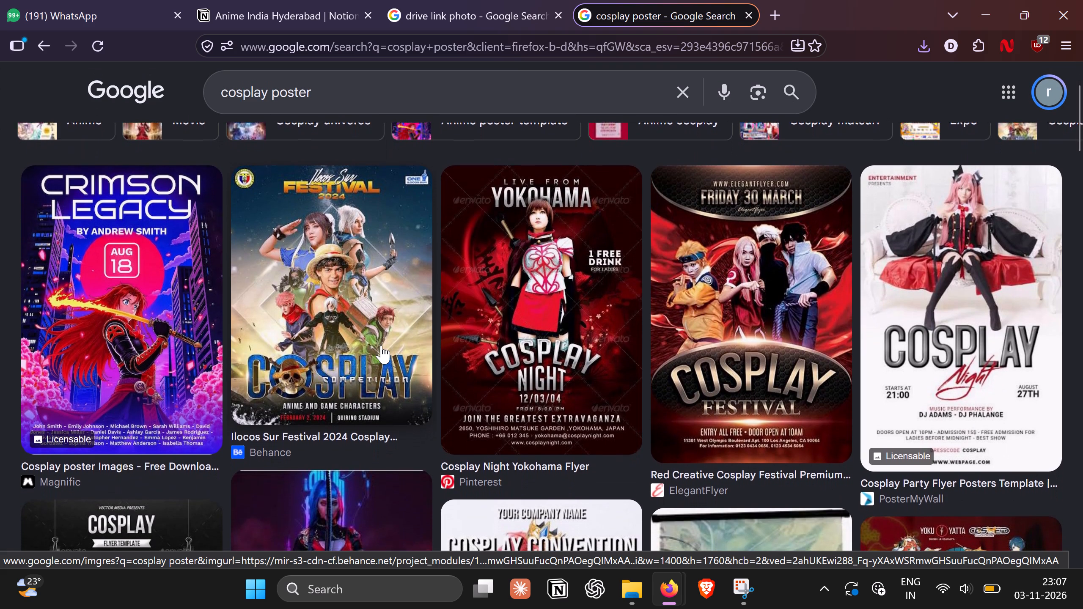
scroll(381, 345, "down", 3)
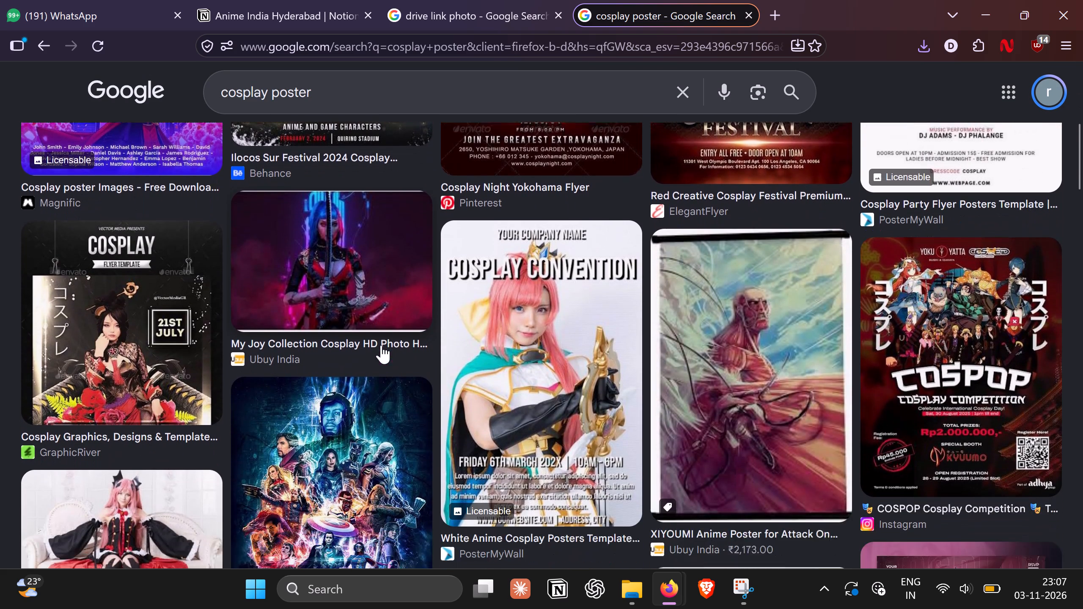
scroll(381, 345, "down", 8)
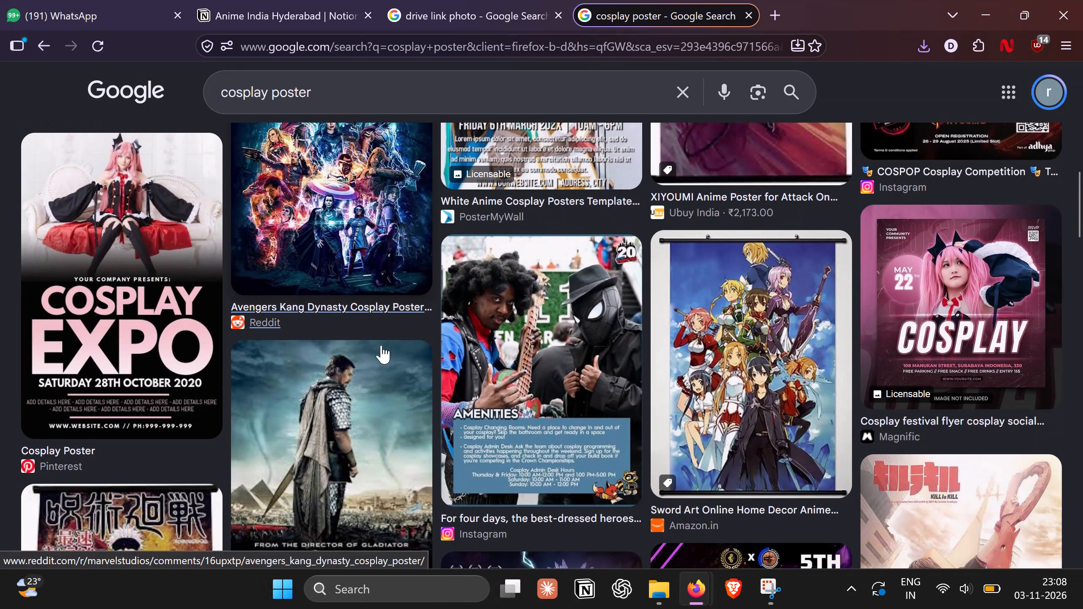
scroll(381, 345, "down", 6)
scroll(381, 345, "up", 8)
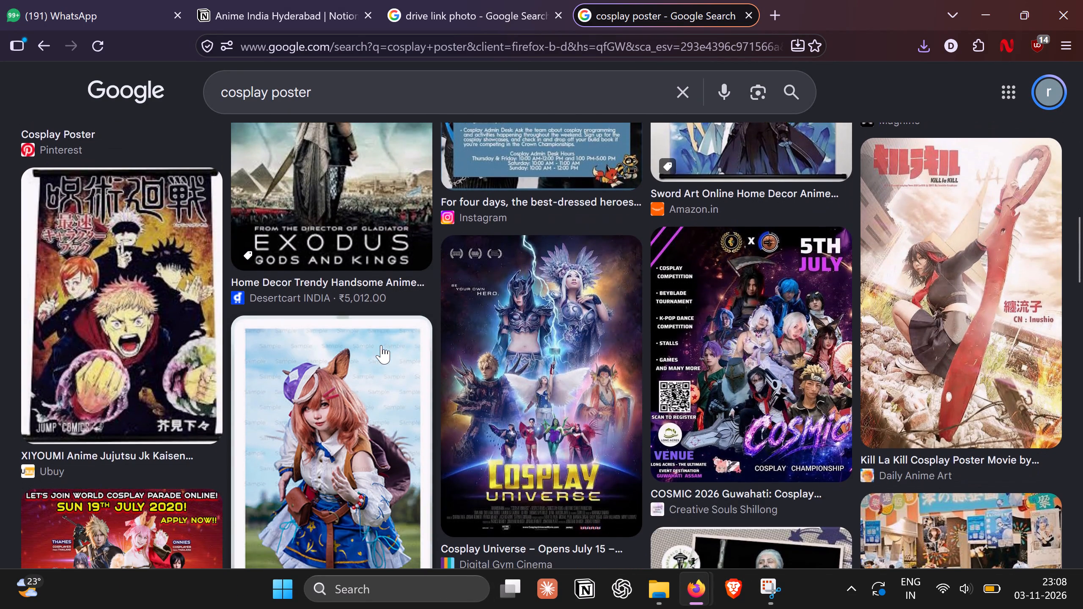
scroll(381, 345, "up", 2)
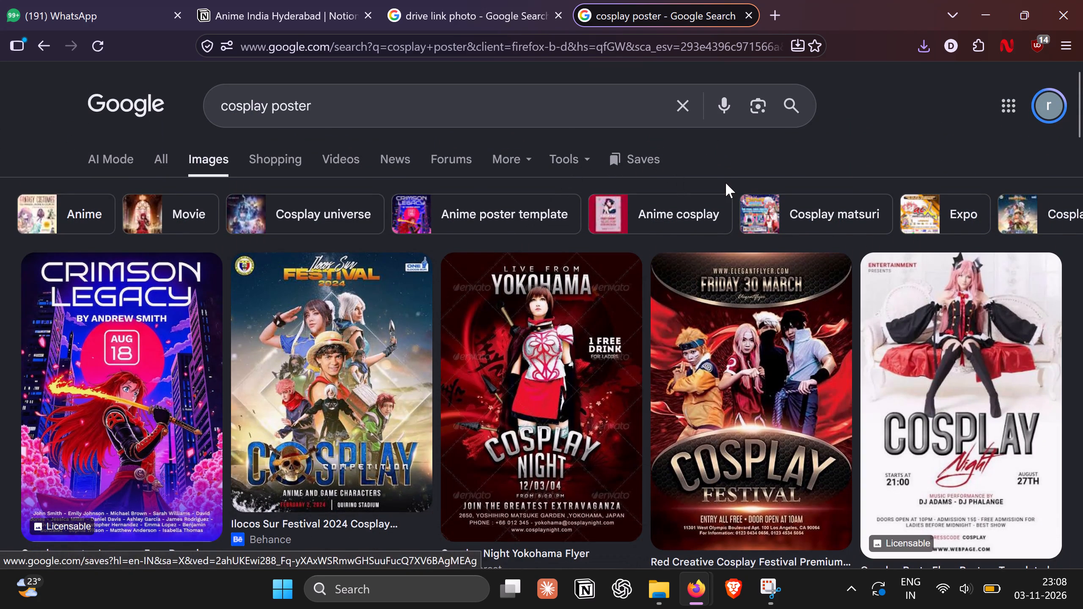
Narrow the image results by Anime cosplay and Cosplay event poster, and examine the posters for a cosplay cover.
left_click(692, 209)
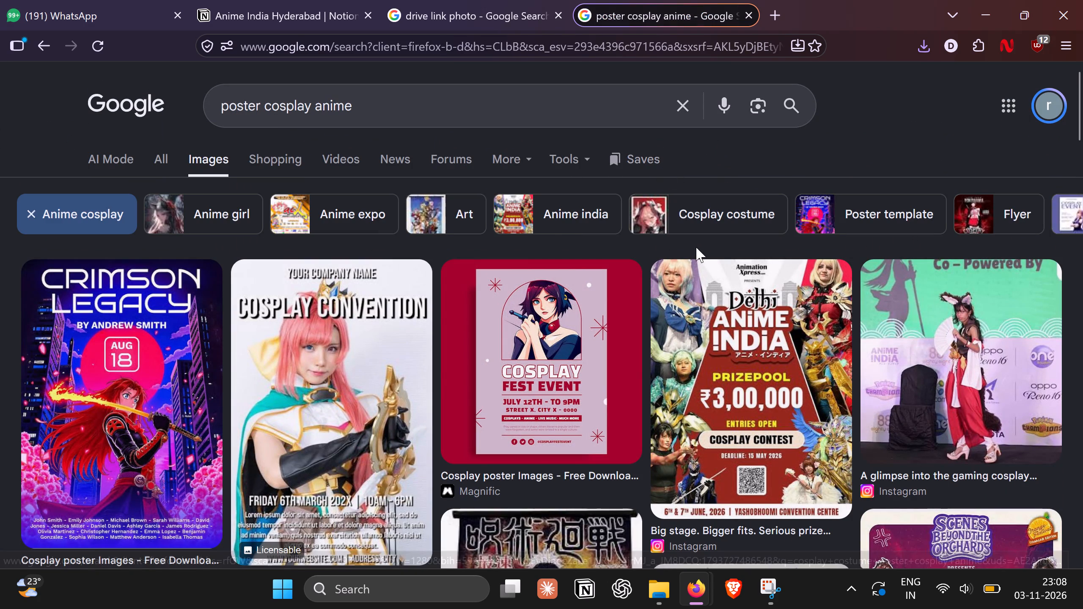
scroll(766, 204, "left", 6)
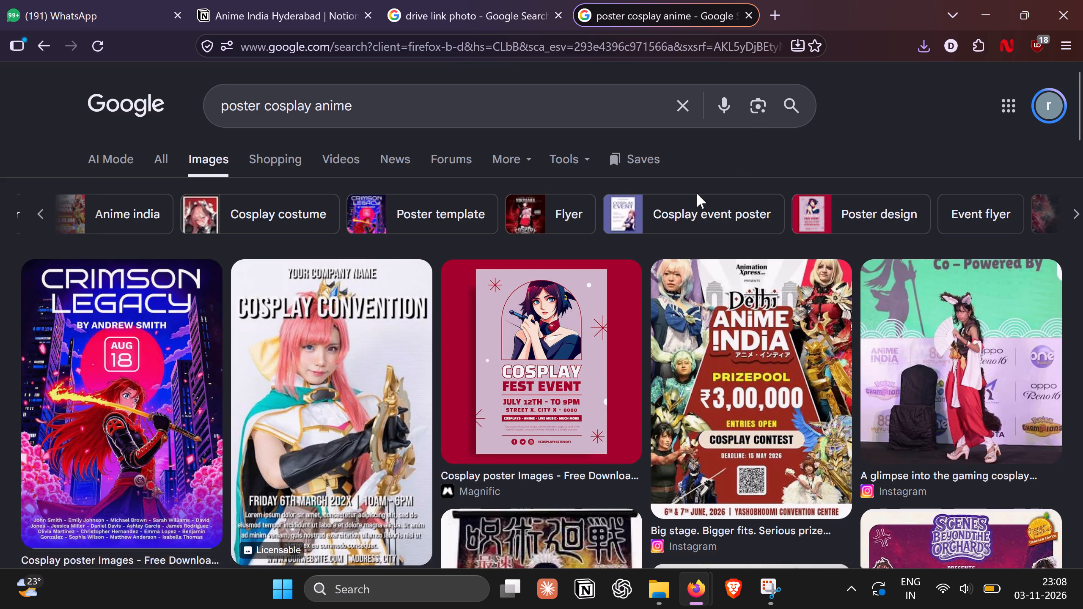
left_click(690, 210)
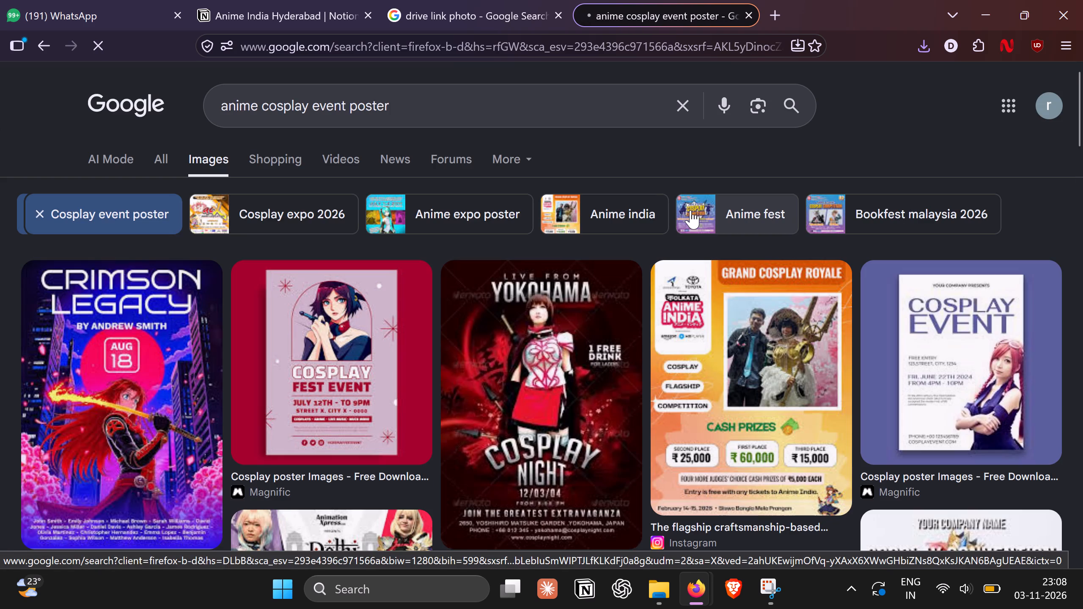
scroll(348, 386, "down", 5)
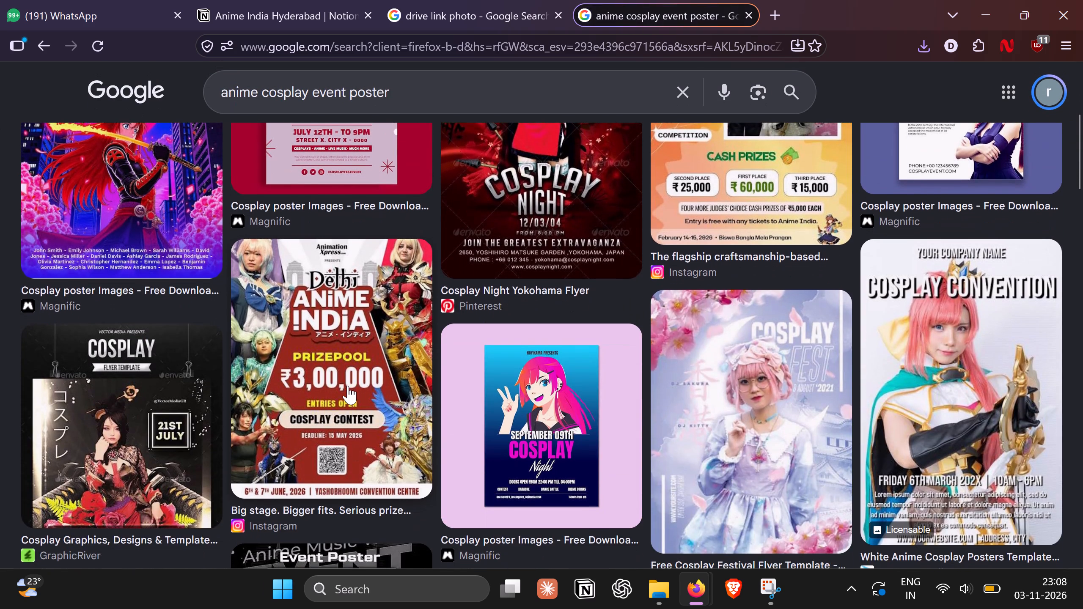
scroll(348, 386, "down", 6)
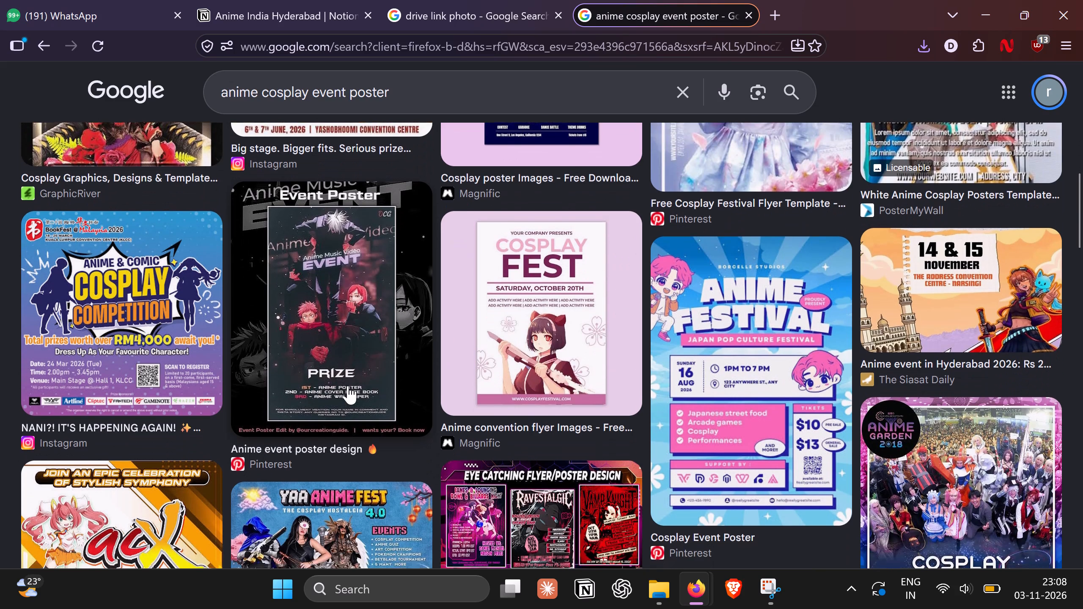
scroll(348, 386, "down", 9)
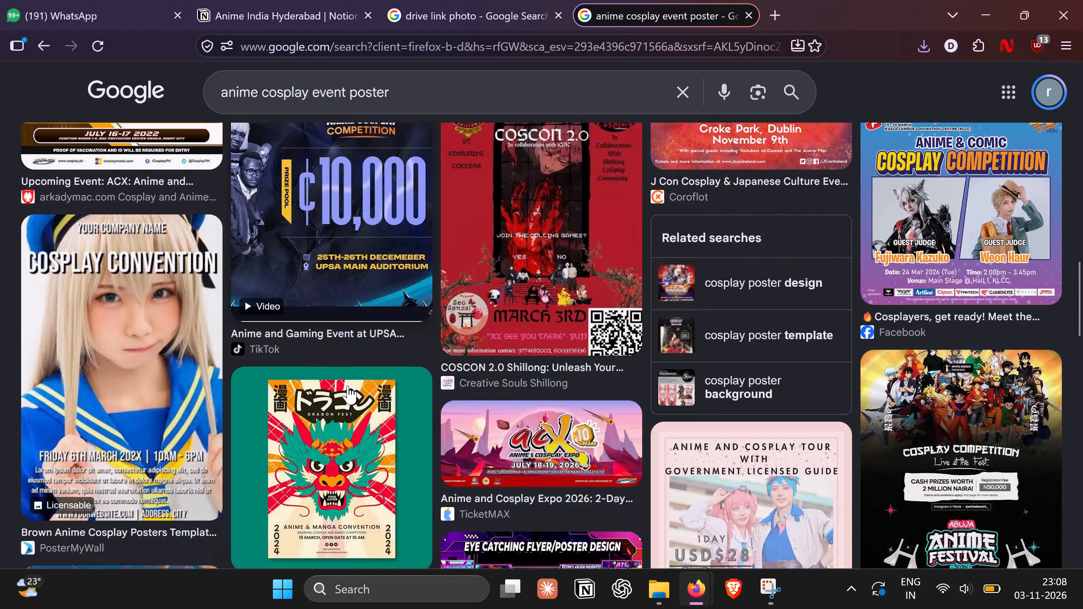
scroll(348, 386, "down", 2)
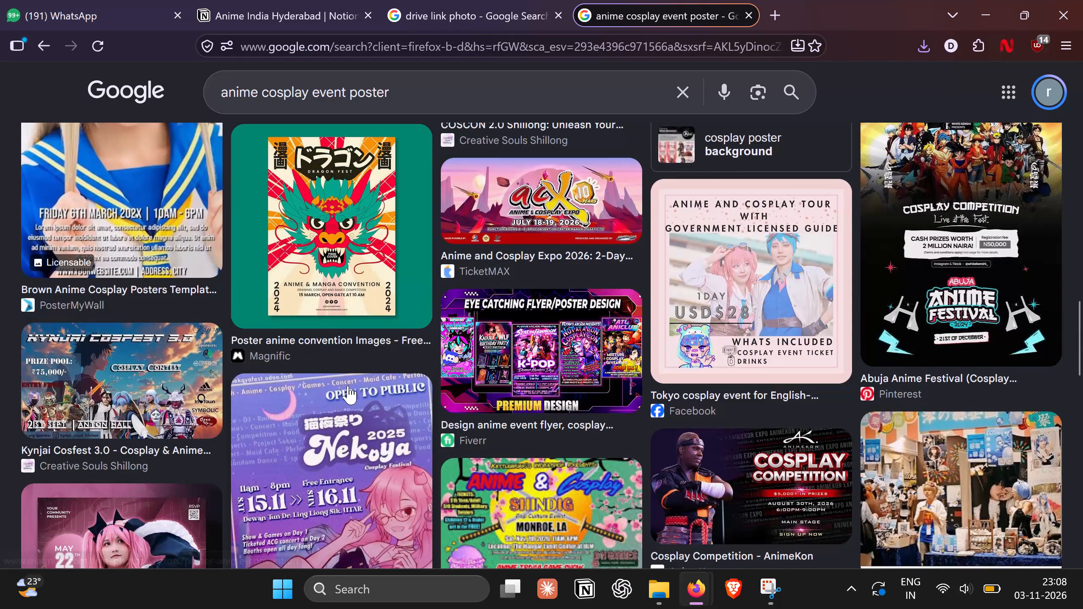
scroll(348, 386, "down", 8)
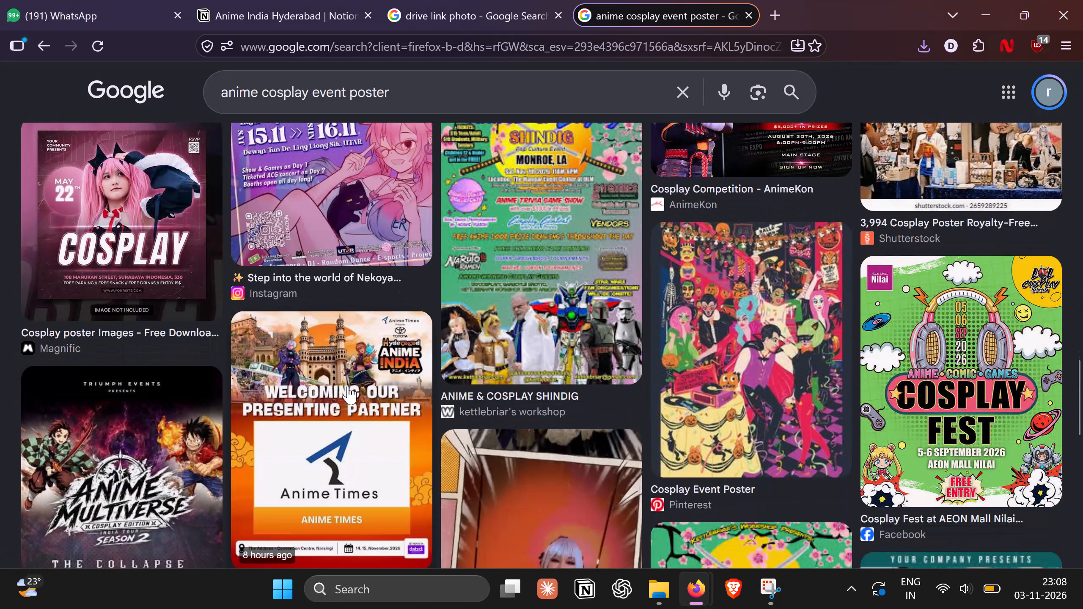
scroll(348, 386, "down", 4)
scroll(348, 386, "up", 1)
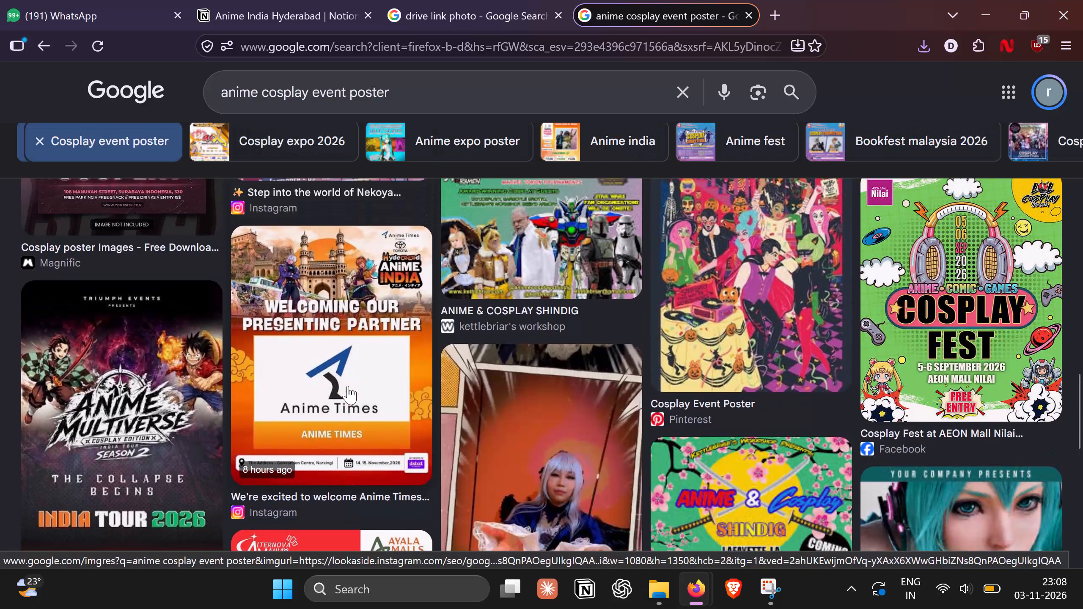
scroll(348, 386, "down", 6)
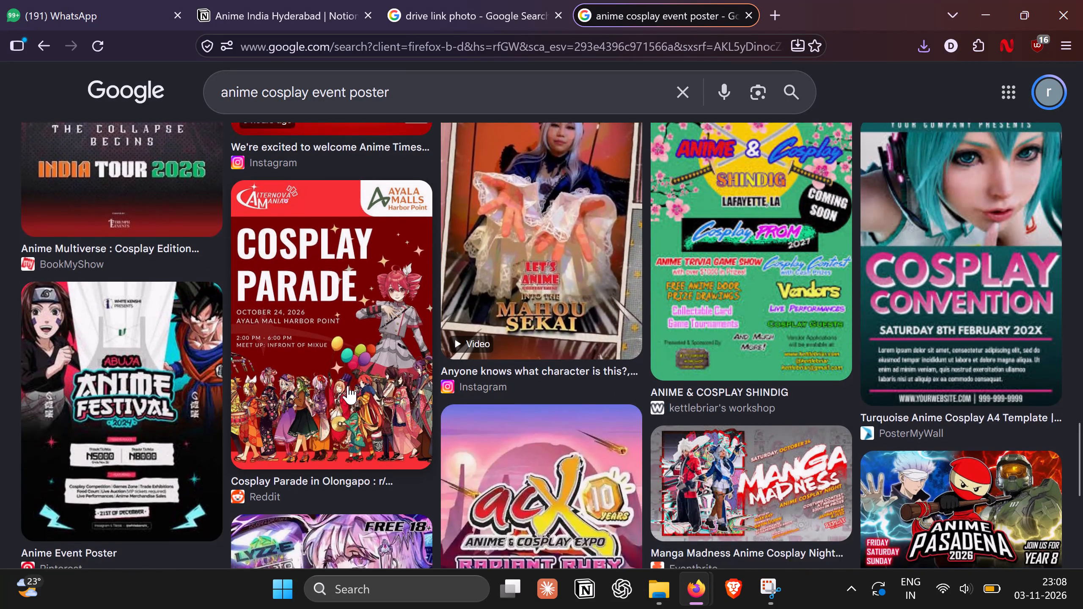
scroll(348, 386, "down", 5)
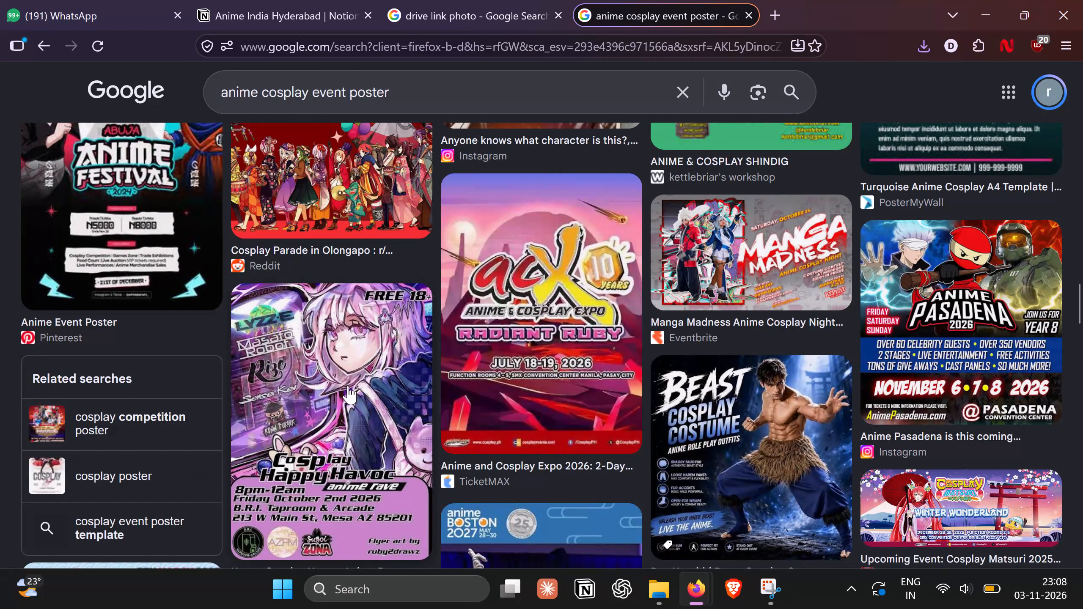
scroll(348, 386, "up", 17)
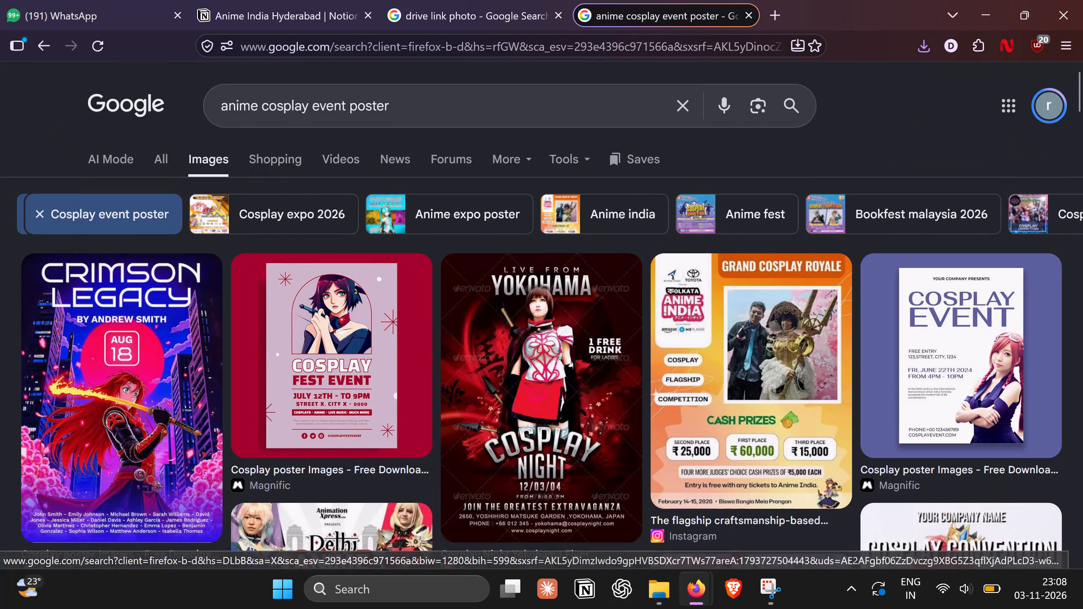
Narrow the image results to Anime india and copy the image link of the purple-and-yellow Cosplay Competition poster.
left_click(591, 199)
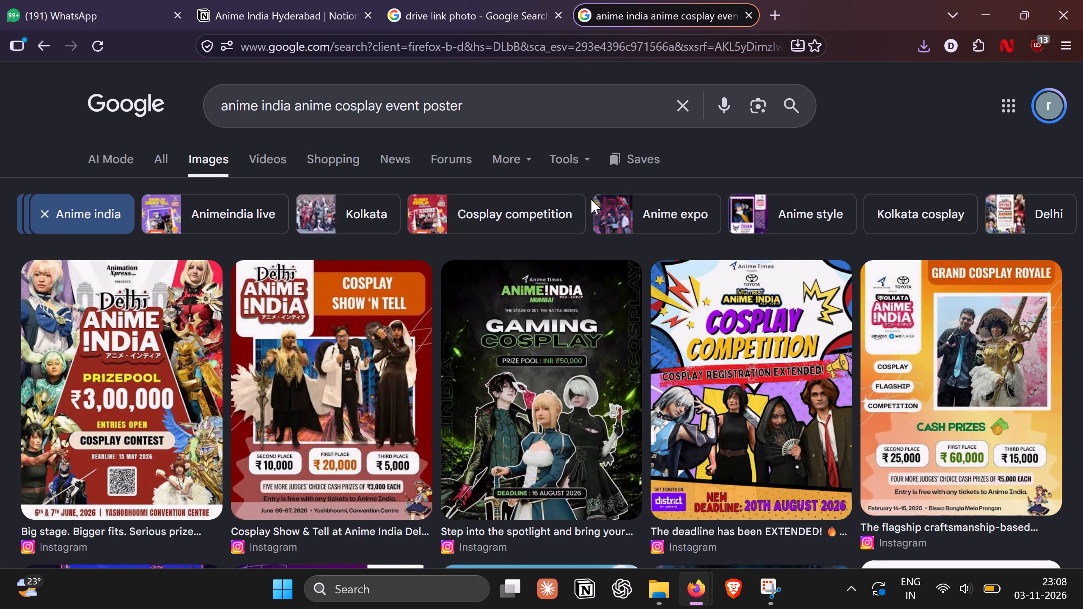
right_click(771, 358)
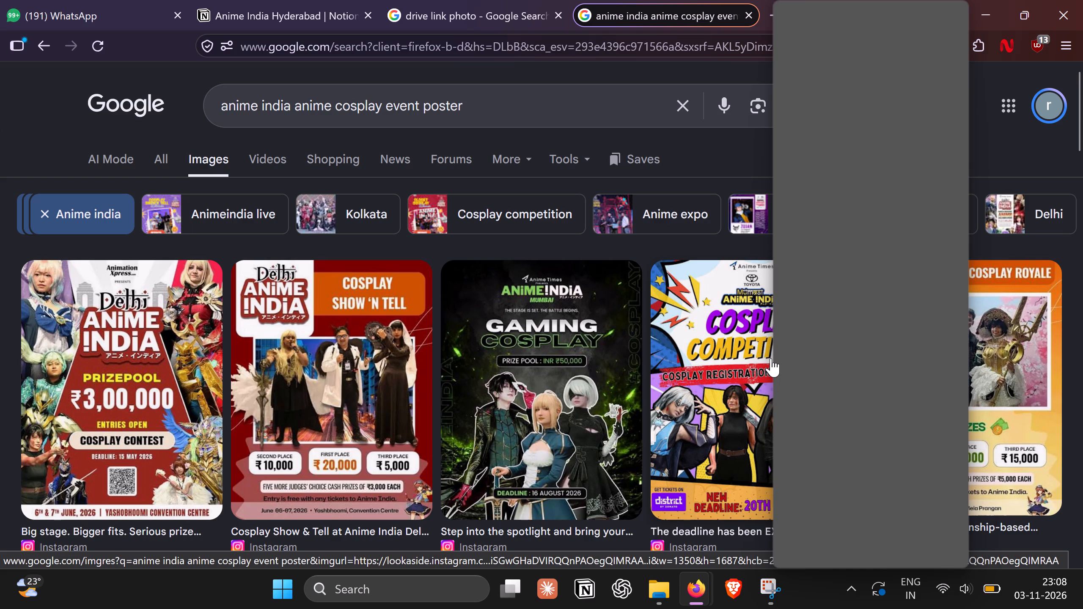
left_click(846, 401)
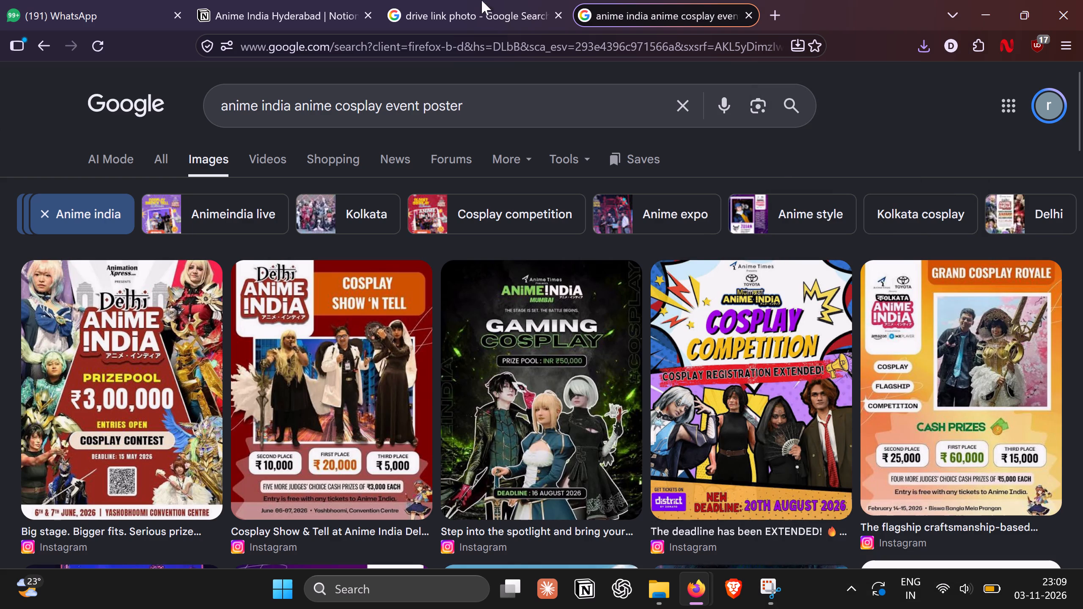
In the Anime India Hyderabad gallery in Notion, set the cosplay page's cover to the Cosplay Competition poster using the copied image link.
left_click(262, 0)
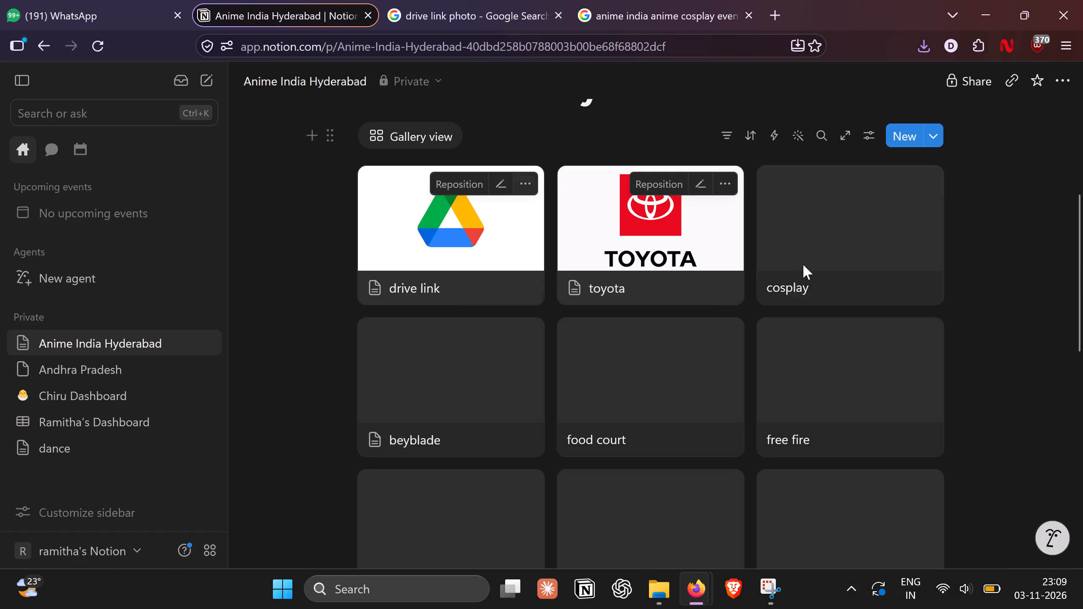
left_click(843, 248)
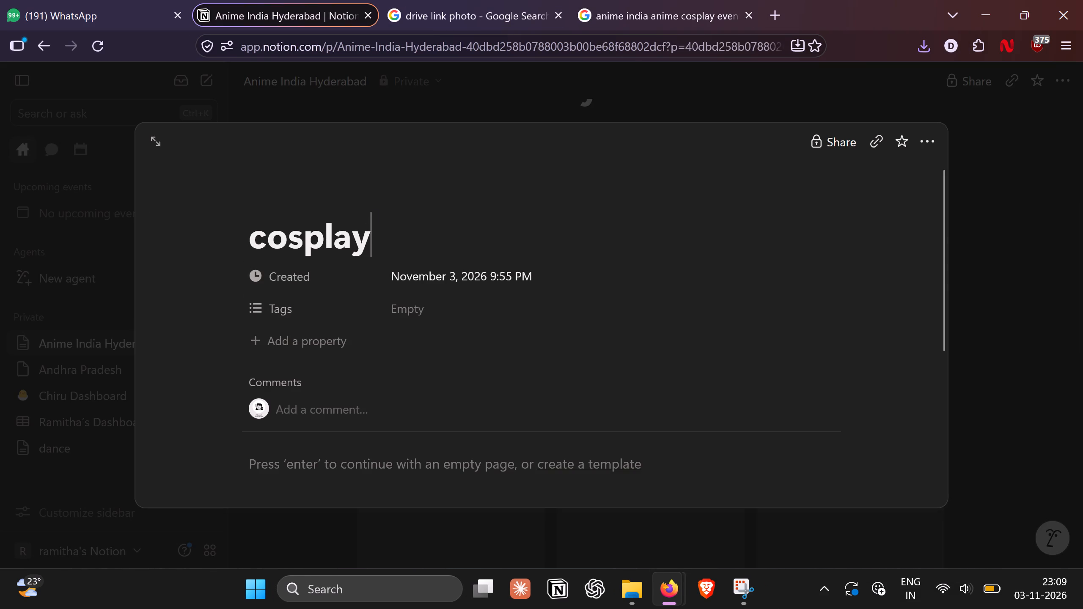
left_click(371, 207)
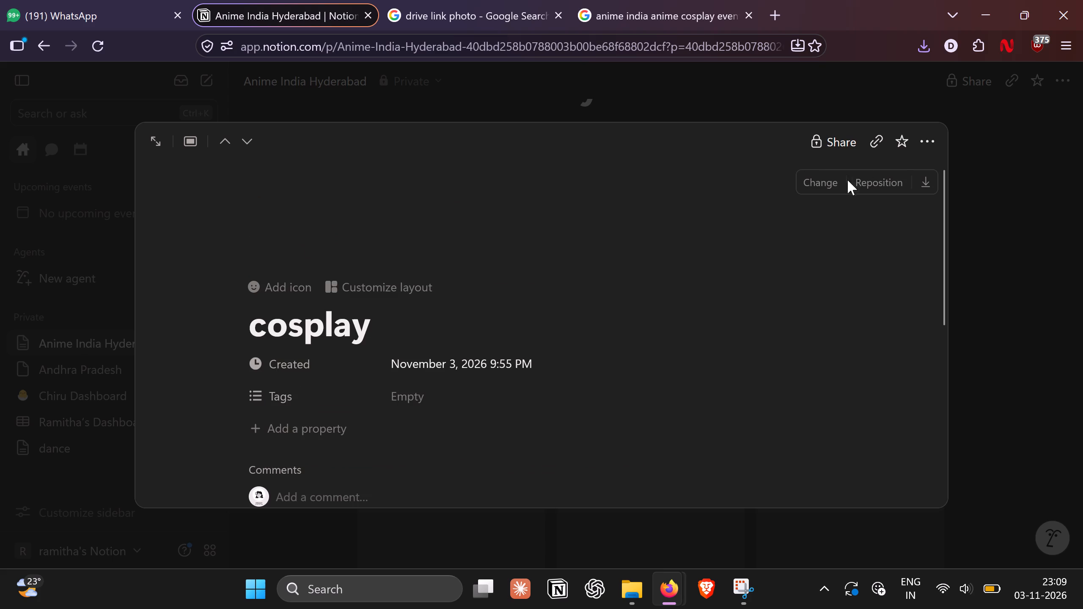
left_click(831, 184)
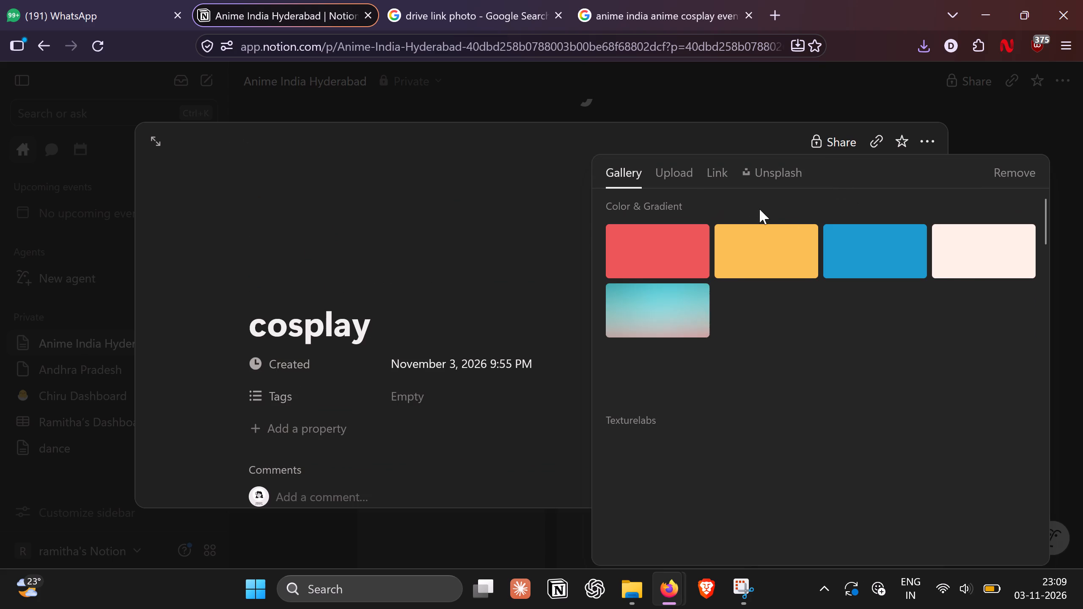
left_click(714, 177)
key("ctrl+v")
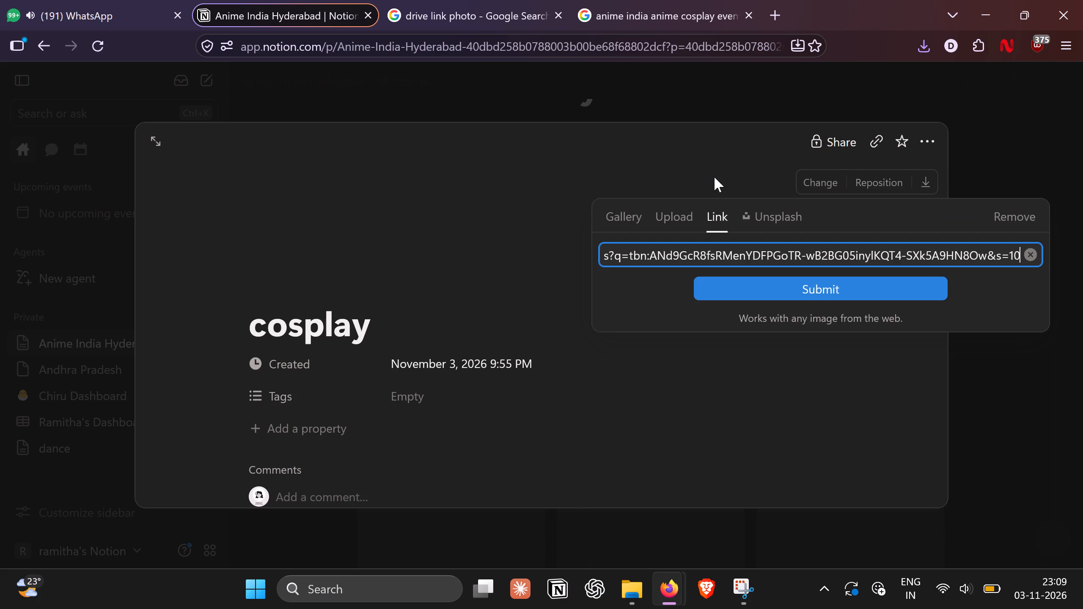
left_click(776, 285)
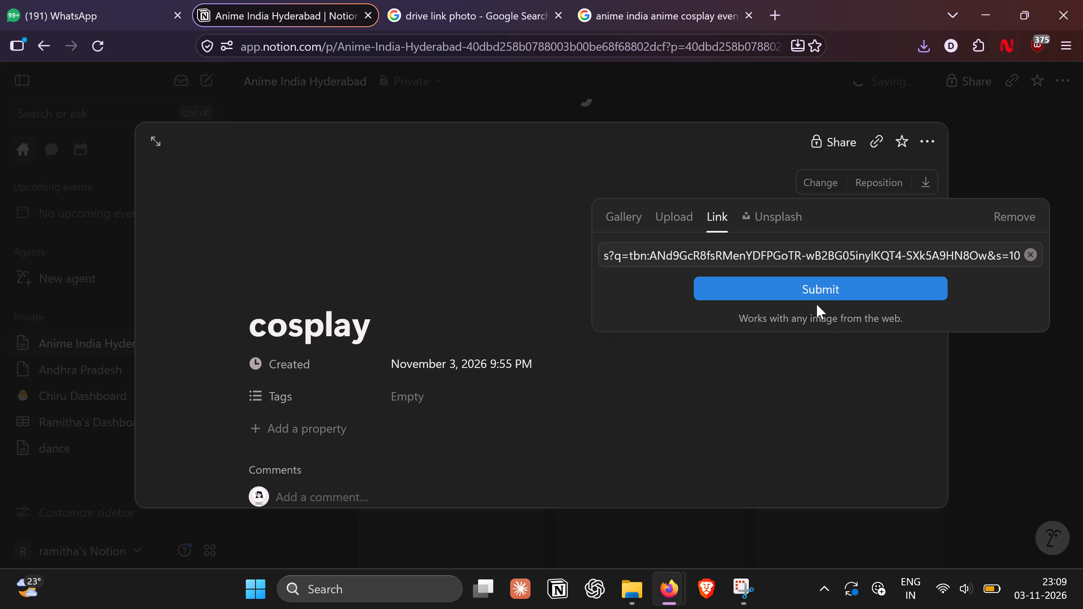
left_click(811, 284)
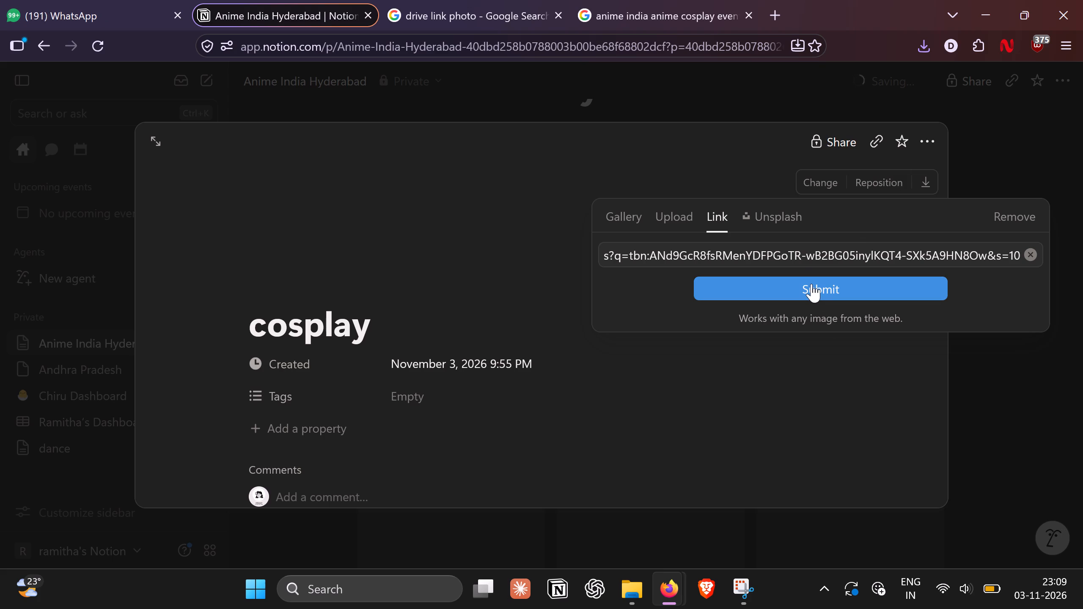
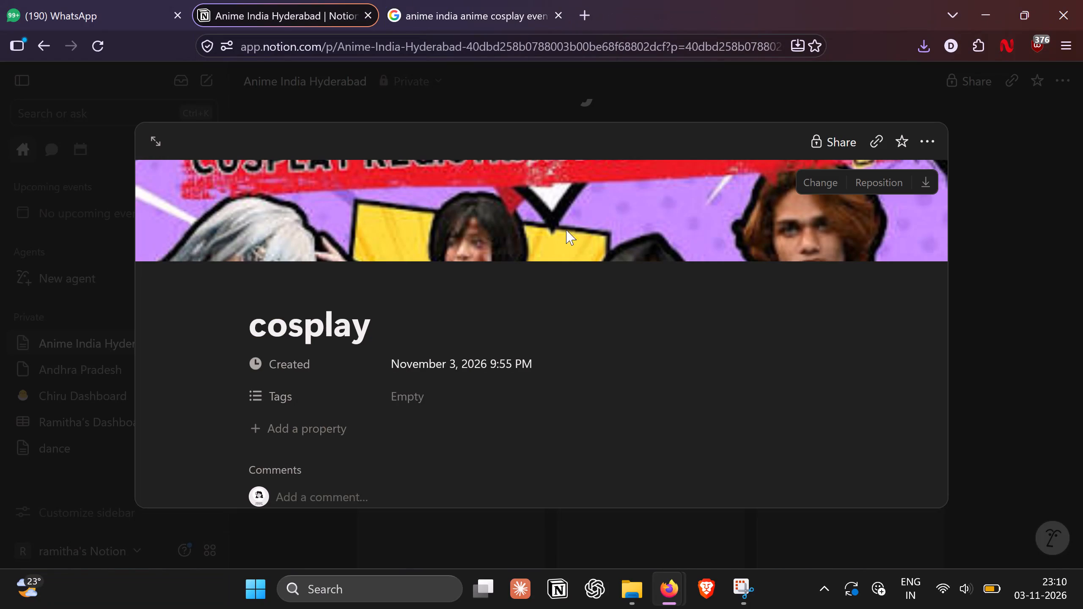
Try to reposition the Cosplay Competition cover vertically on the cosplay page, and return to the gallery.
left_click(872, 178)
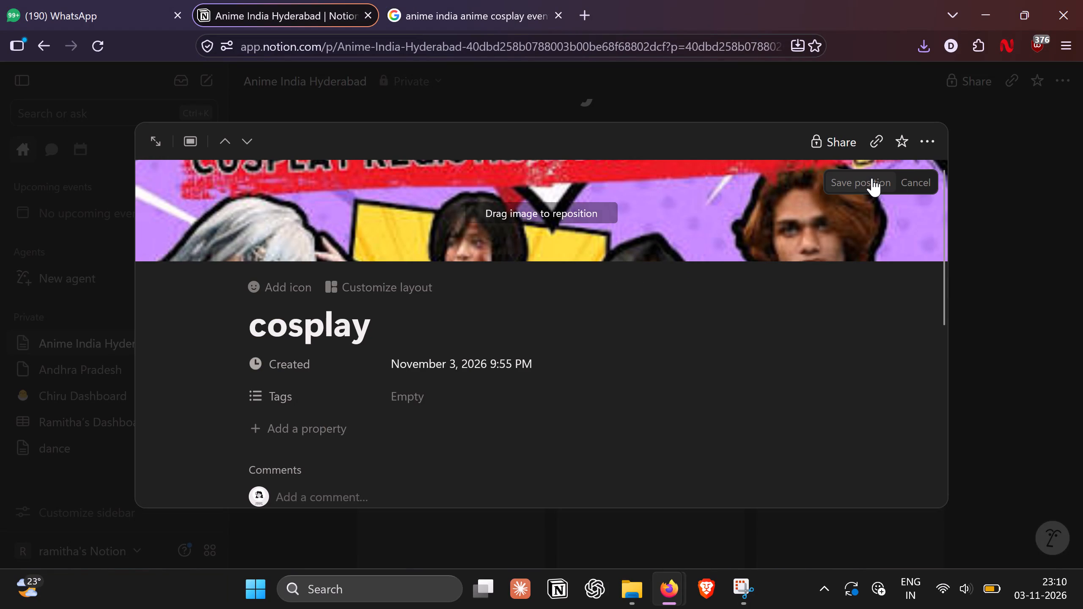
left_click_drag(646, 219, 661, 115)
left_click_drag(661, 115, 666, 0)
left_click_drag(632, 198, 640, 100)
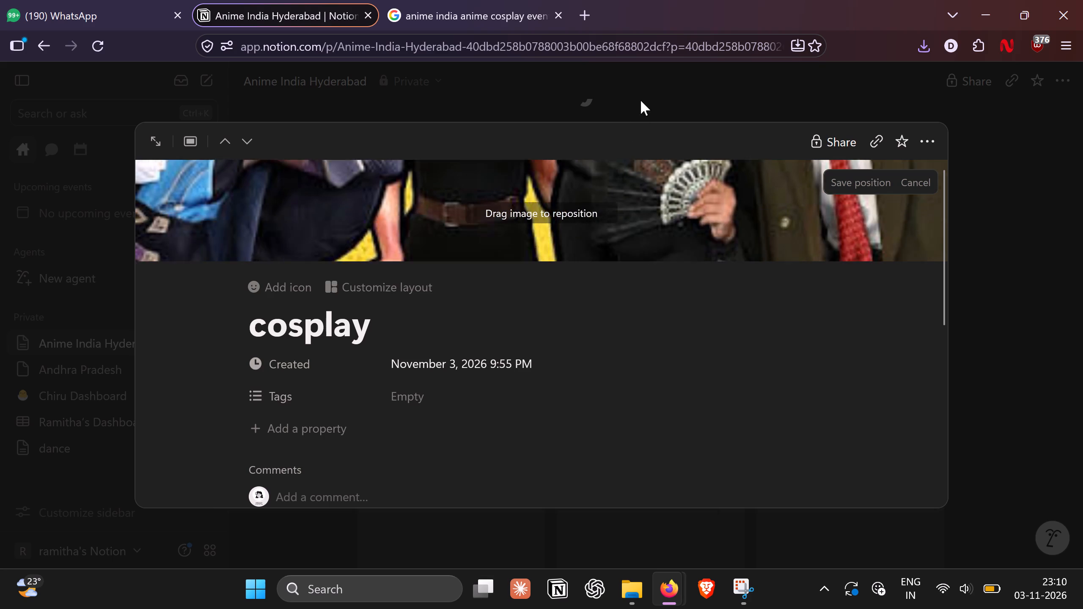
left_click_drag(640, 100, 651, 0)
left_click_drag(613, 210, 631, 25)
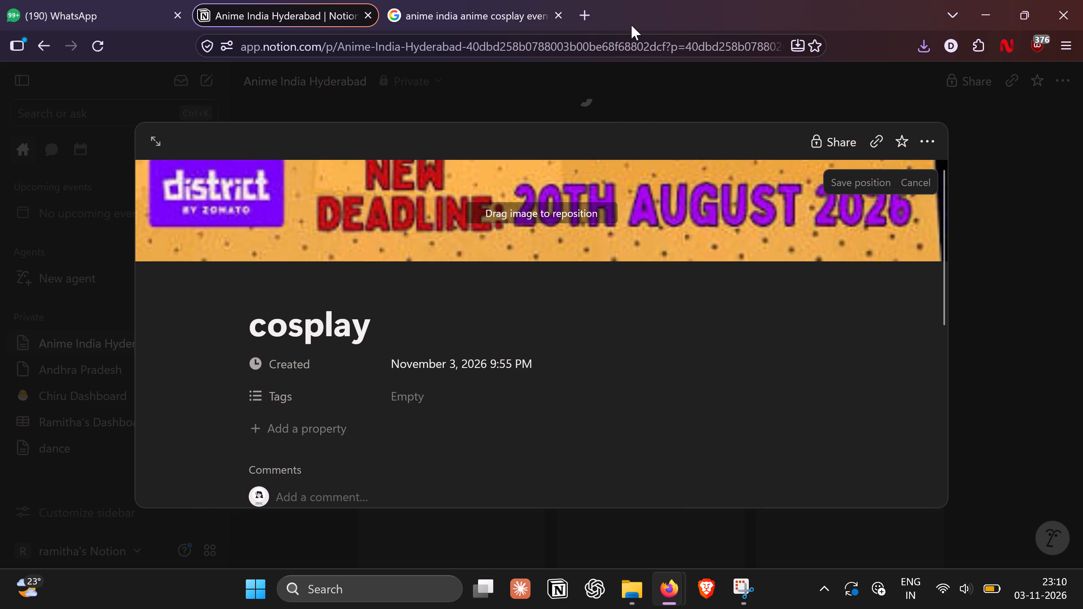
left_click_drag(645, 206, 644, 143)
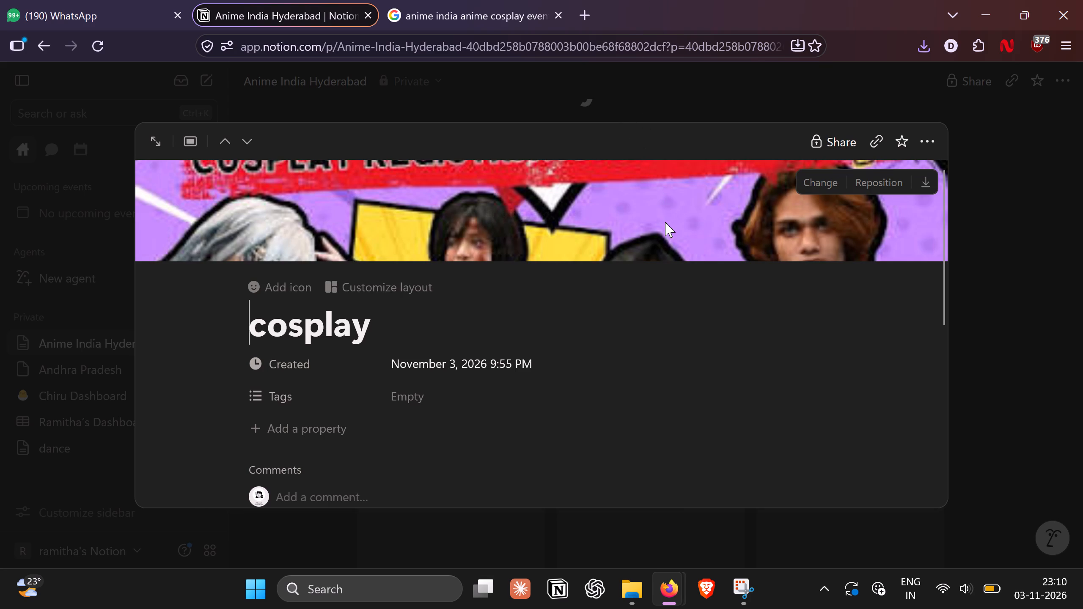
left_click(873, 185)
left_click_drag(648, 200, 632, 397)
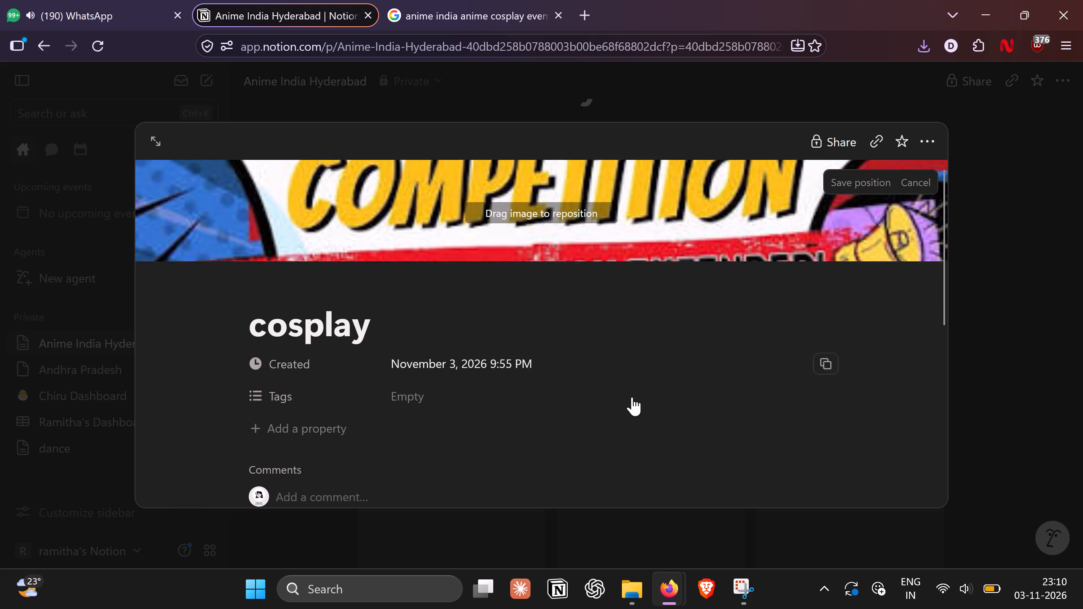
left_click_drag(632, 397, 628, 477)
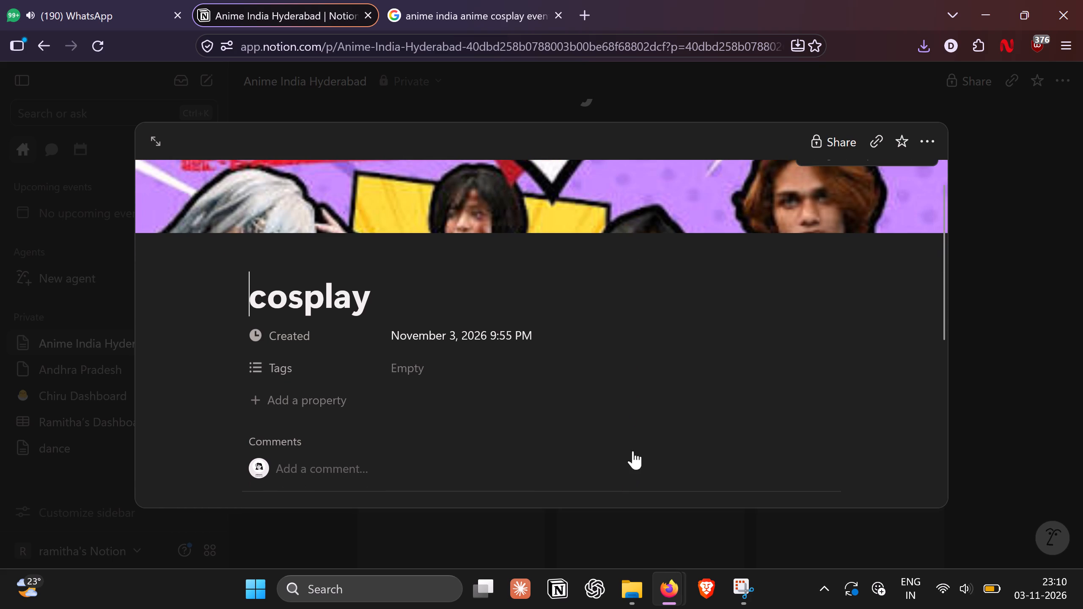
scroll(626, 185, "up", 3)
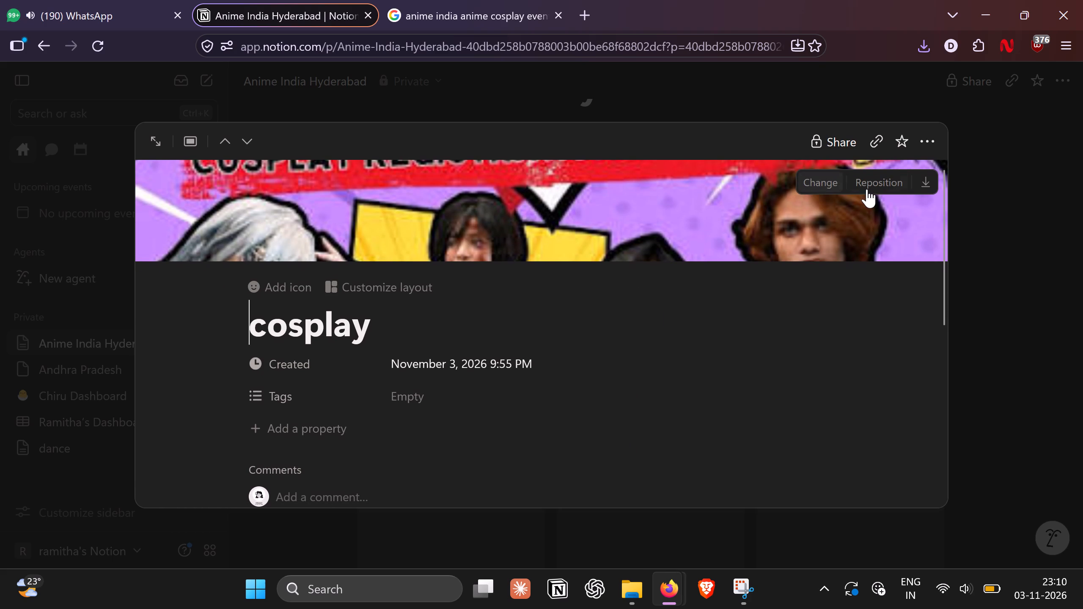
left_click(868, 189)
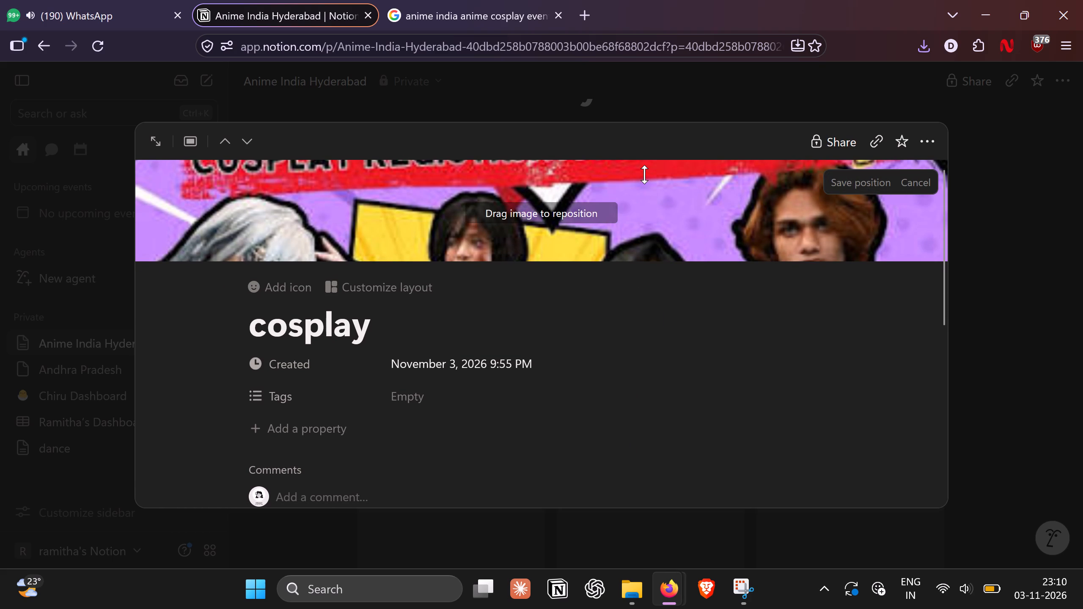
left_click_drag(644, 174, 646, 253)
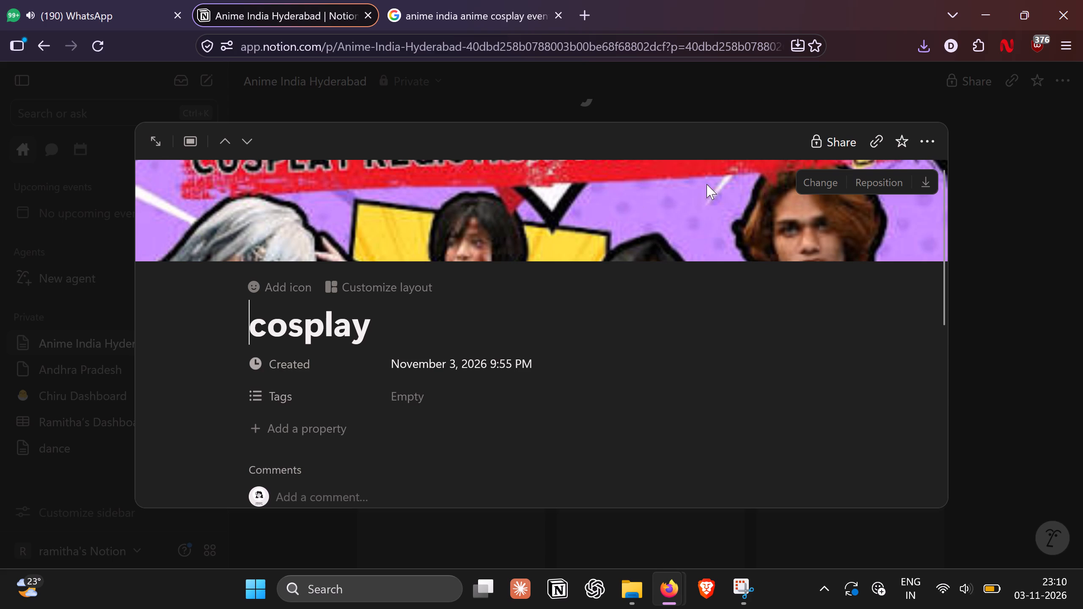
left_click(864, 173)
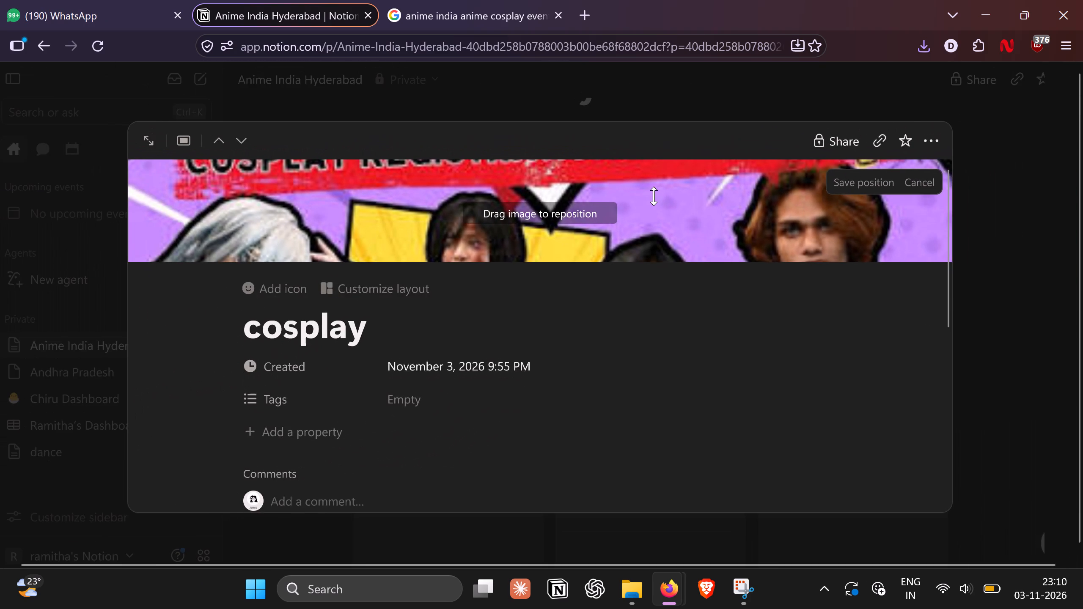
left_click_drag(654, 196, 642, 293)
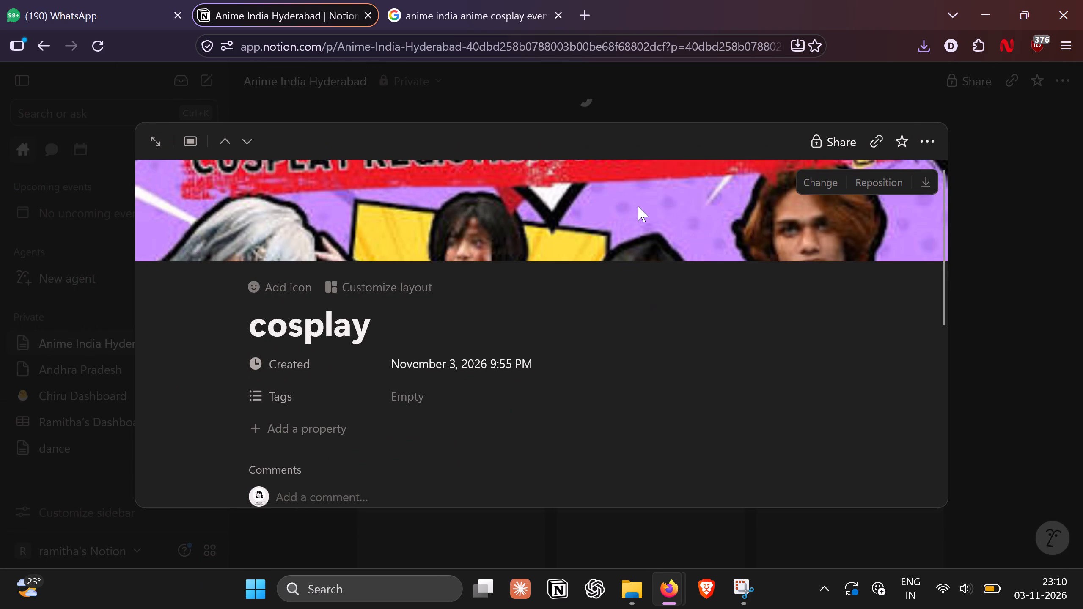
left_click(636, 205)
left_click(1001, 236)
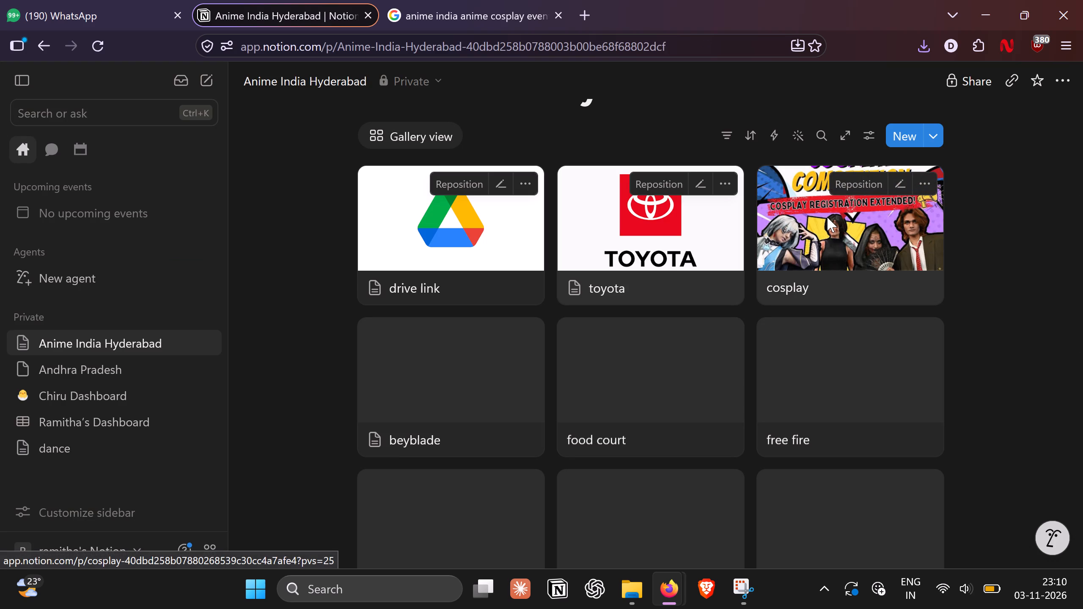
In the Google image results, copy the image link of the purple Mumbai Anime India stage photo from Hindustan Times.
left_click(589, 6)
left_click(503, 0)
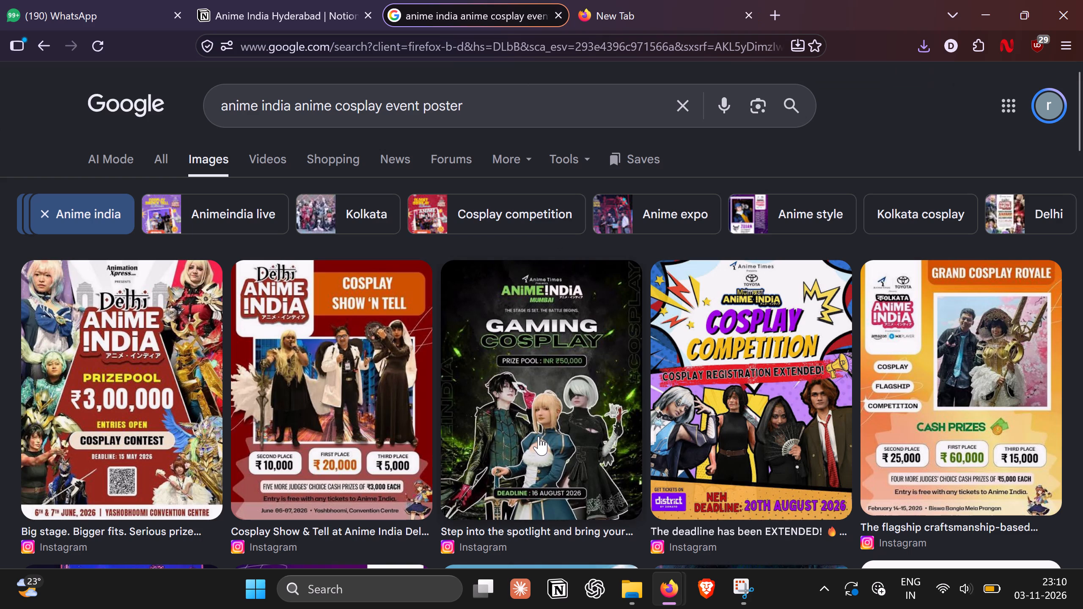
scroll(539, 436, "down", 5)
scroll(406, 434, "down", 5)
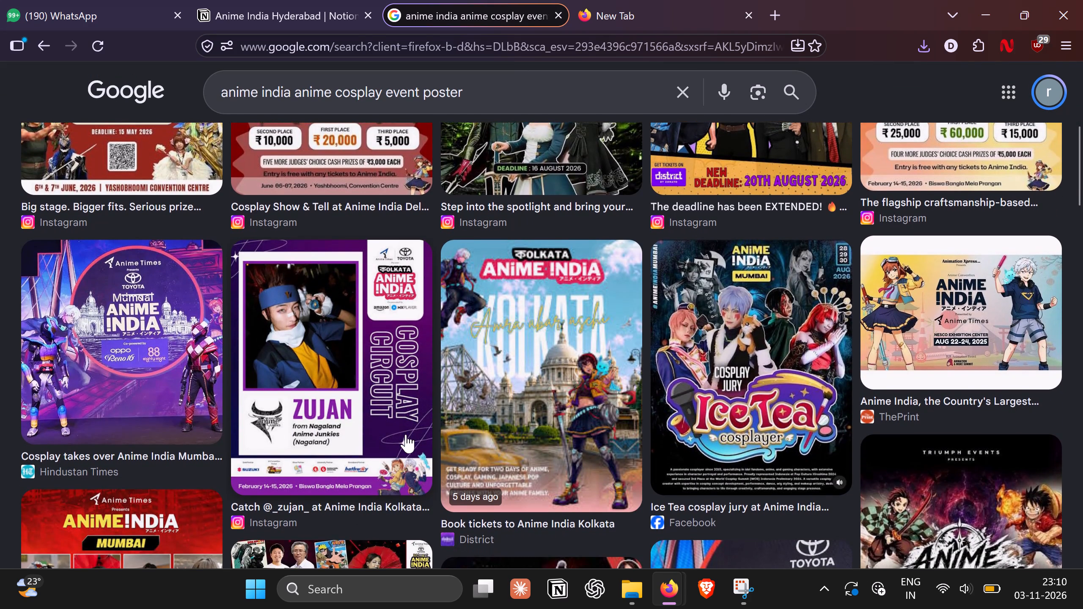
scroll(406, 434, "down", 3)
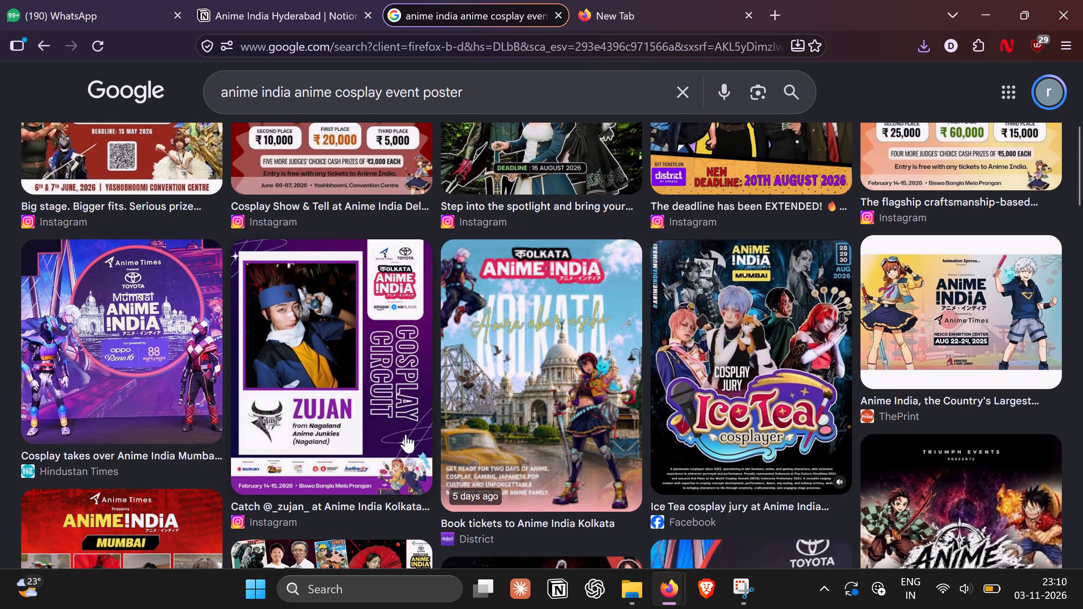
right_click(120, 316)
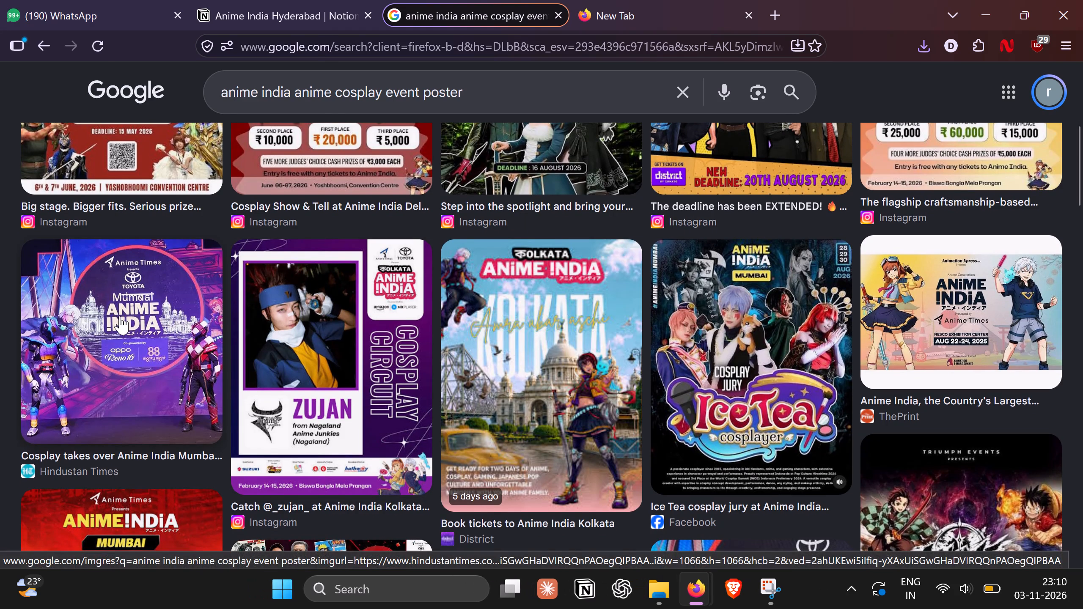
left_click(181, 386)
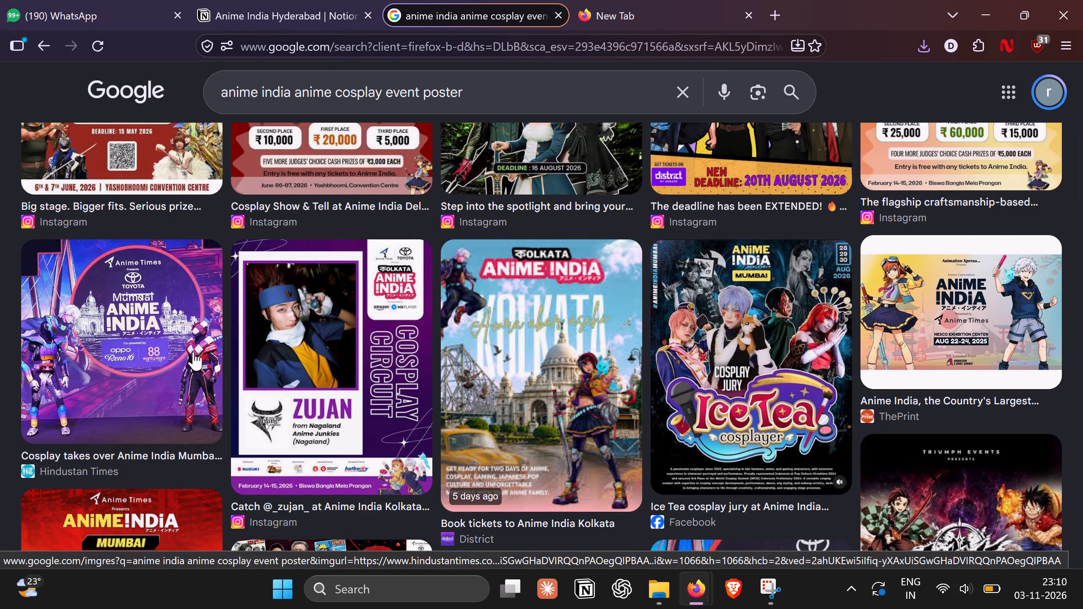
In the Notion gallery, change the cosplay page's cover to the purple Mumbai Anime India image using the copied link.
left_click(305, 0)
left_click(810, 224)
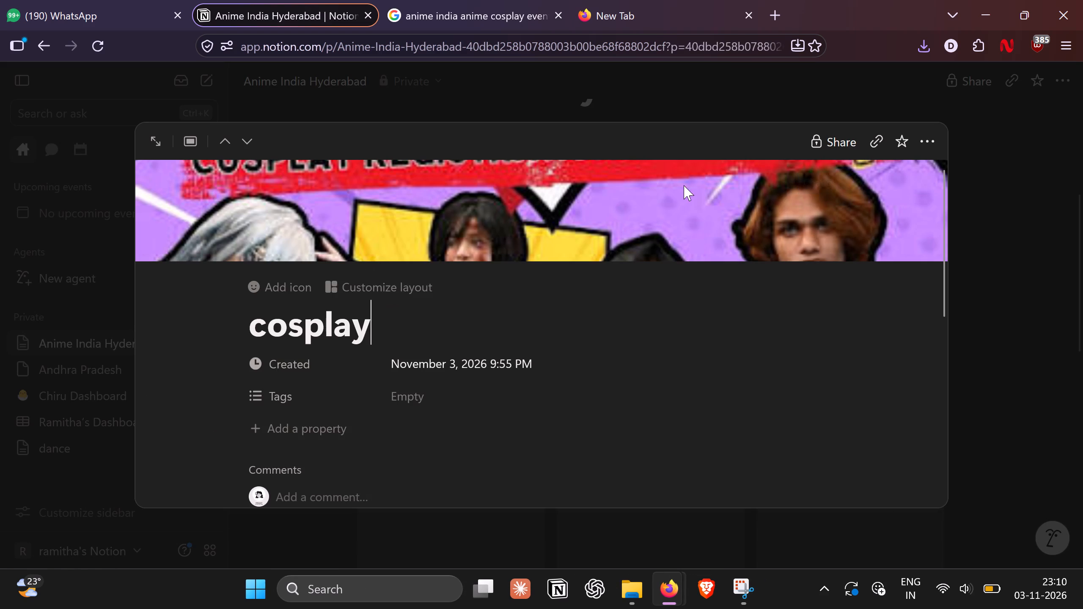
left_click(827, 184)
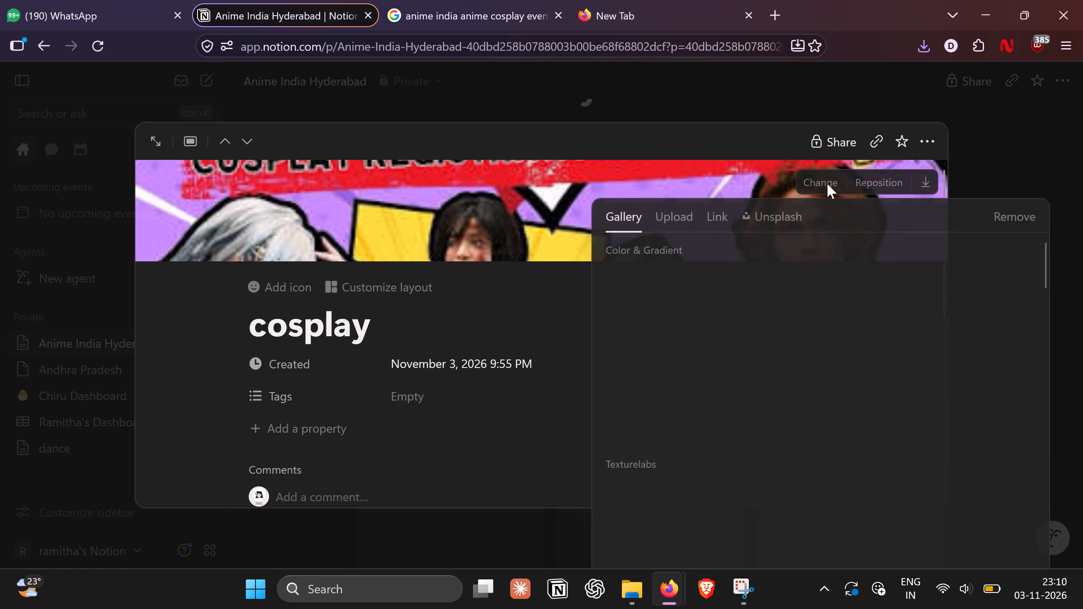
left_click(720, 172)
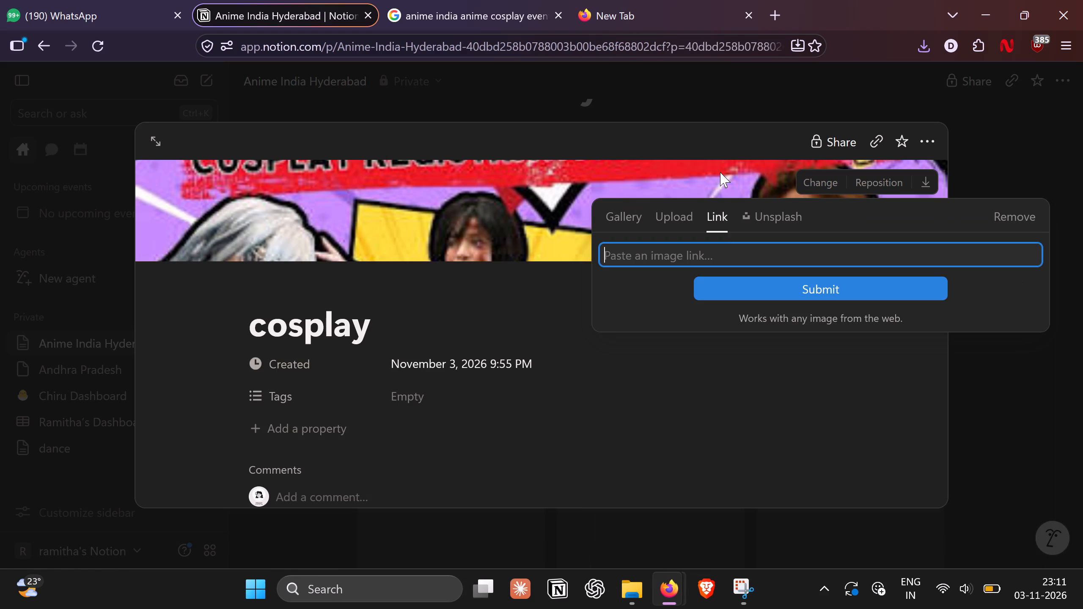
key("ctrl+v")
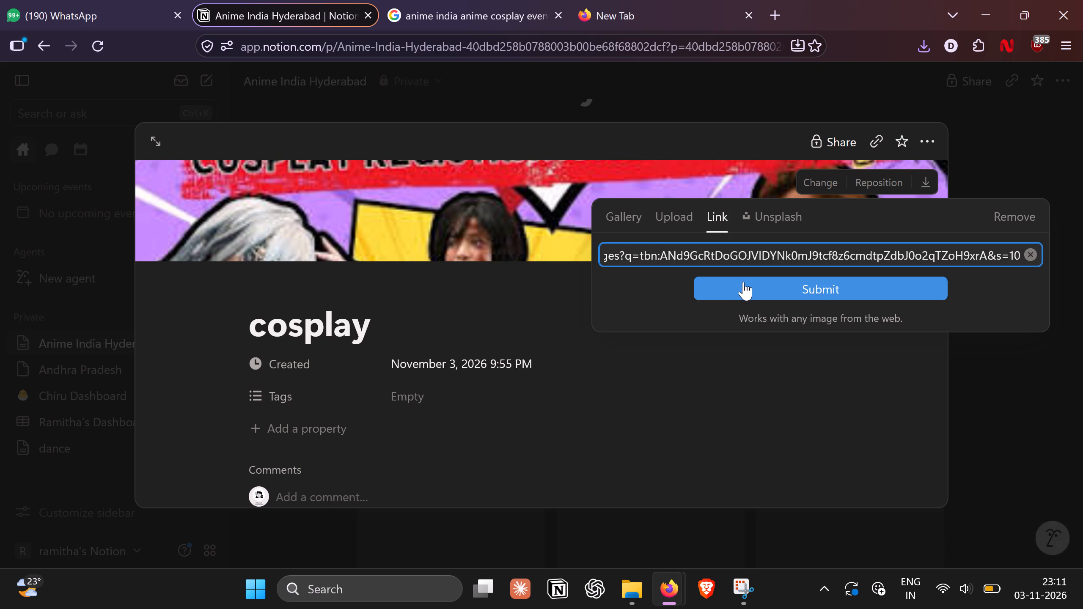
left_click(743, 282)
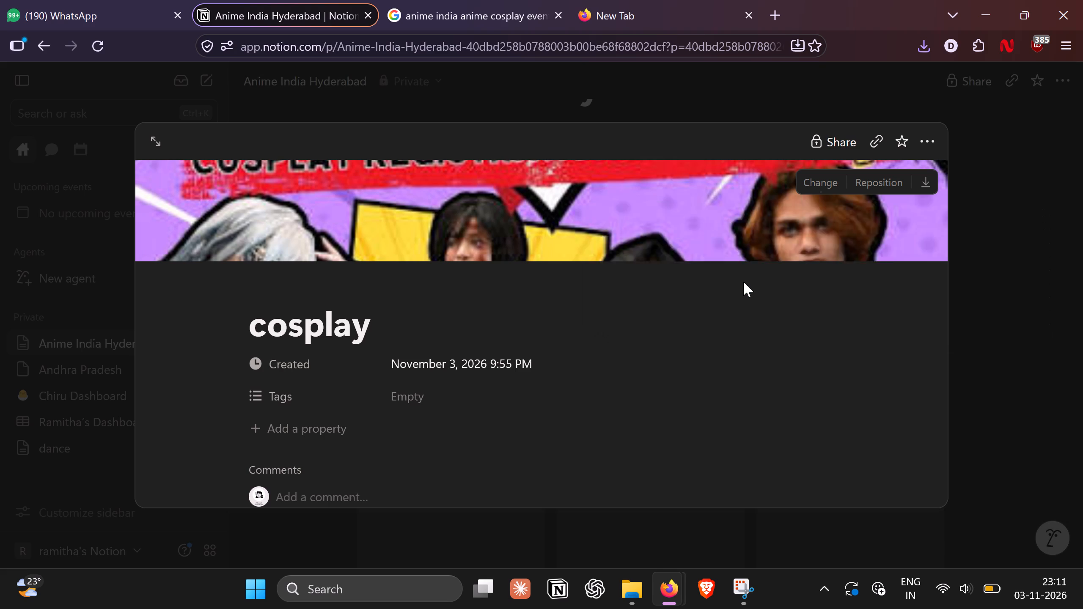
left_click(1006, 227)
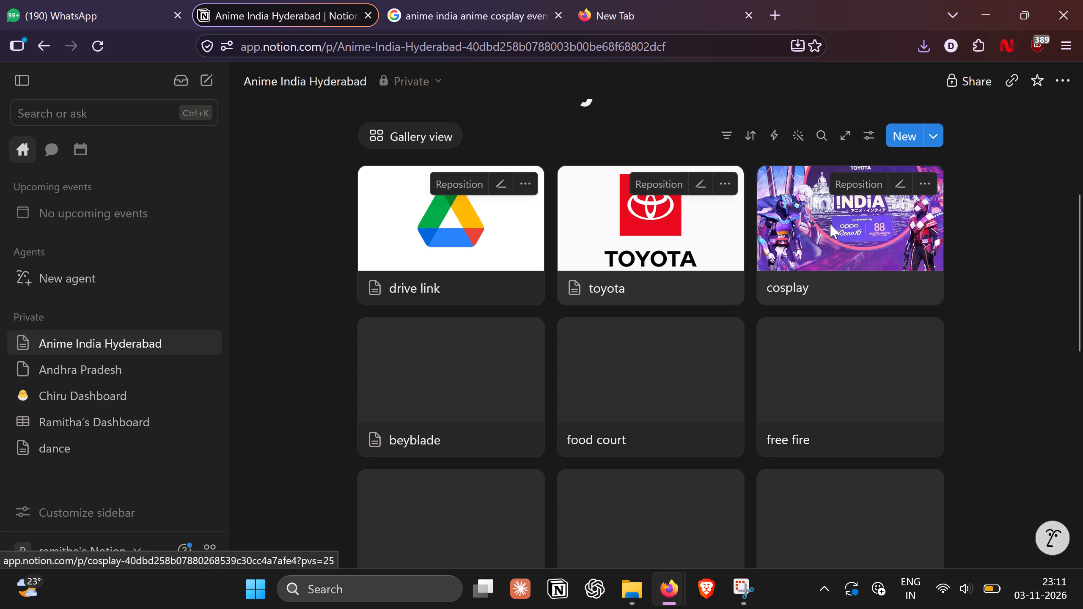
Search Google Images for "anime india hyderabad cosplay poster".
left_click(490, 0)
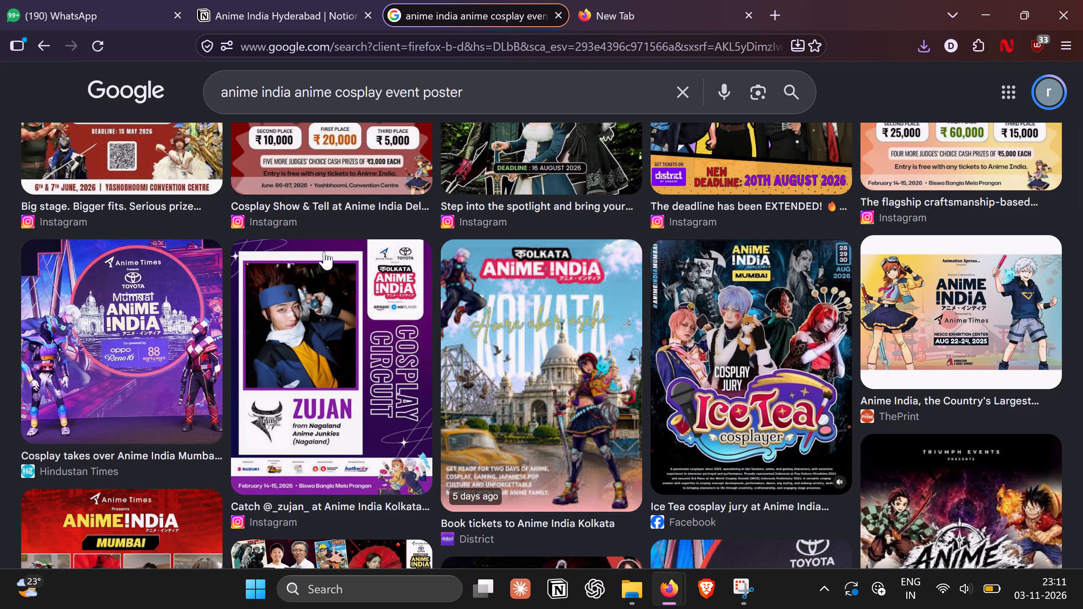
scroll(289, 339, "up", 5)
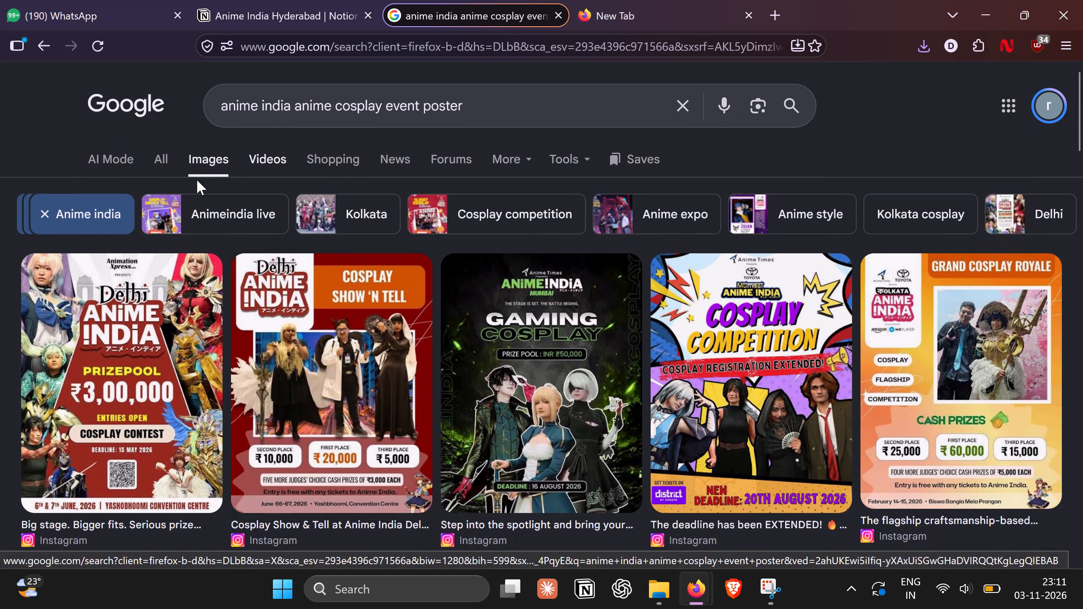
left_click(467, 108)
key("BackSpace")
key("BackSpace")
key("BackSpace")
key("BackSpace")
key("BackSpace")
key("BackSpace")
key("BackSpace")
key("BackSpace")
key("BackSpace")
key("BackSpace")
key("BackSpace")
key("BackSpace")
key("BackSpace")
key("BackSpace")
key("BackSpace")
key("BackSpace")
key("BackSpace")
key("BackSpace")
key("BackSpace")
key("BackSpace")
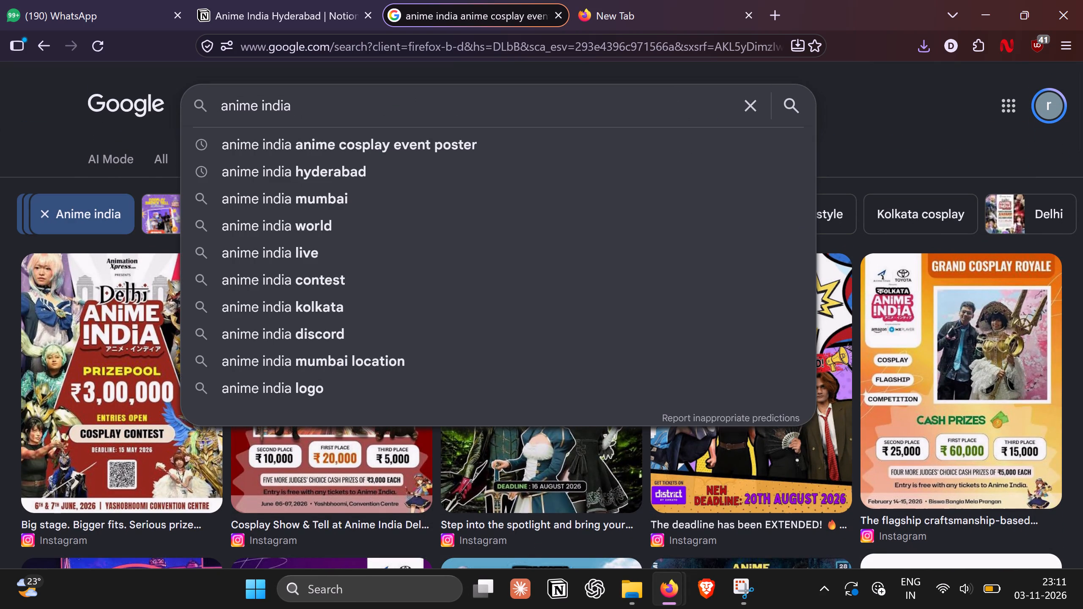
type("hyderabad cosplay poster")
key("Return")
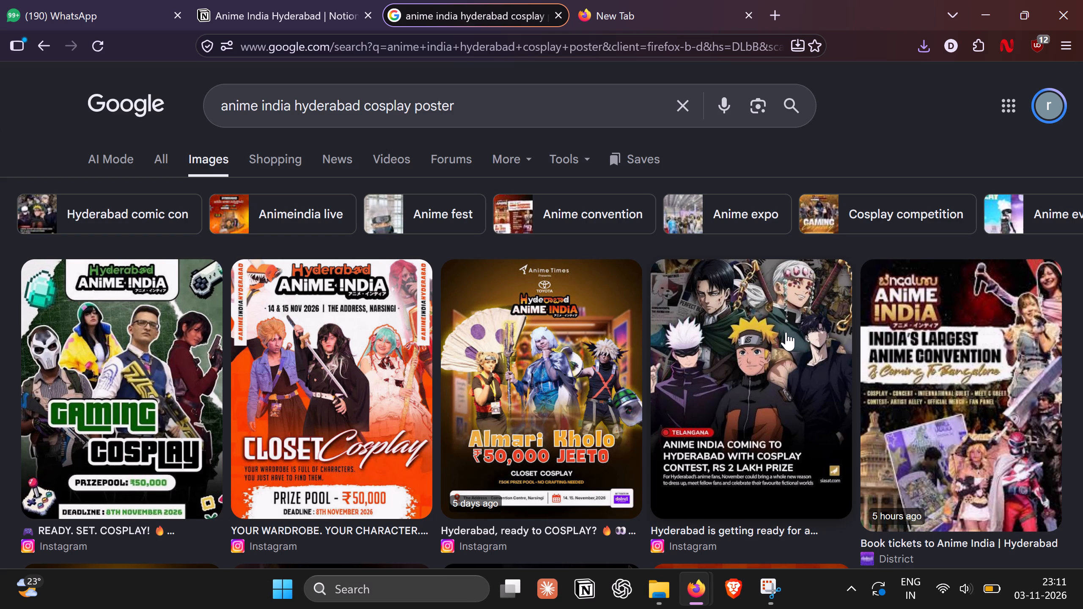
Copy the image link of the Telangana anime character poster announcing Anime India's Hyderabad cosplay contest from the Google image results.
left_click(338, 362)
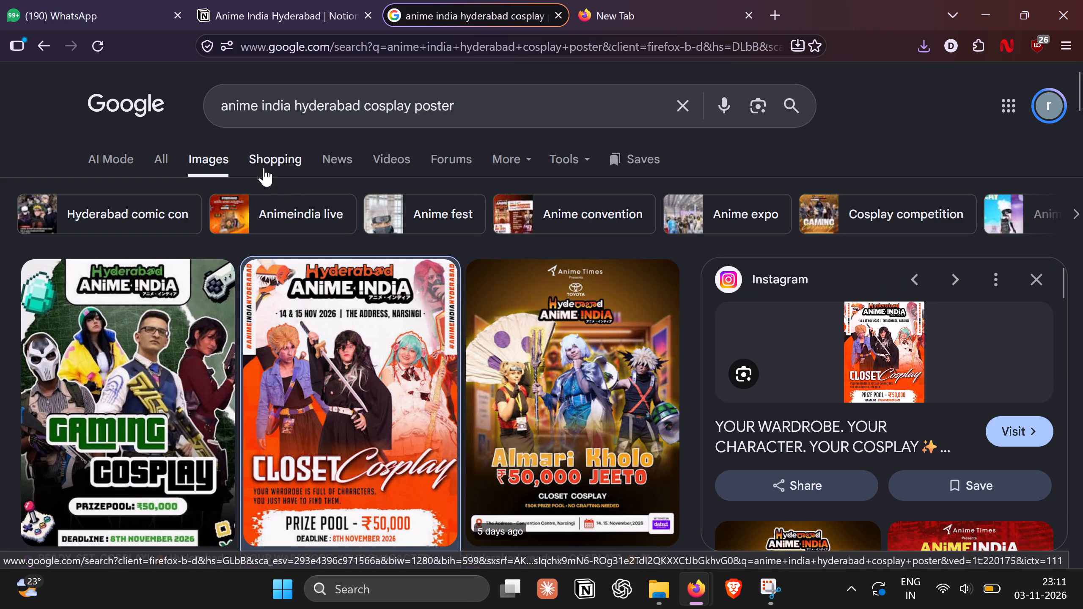
scroll(511, 361, "down", 5)
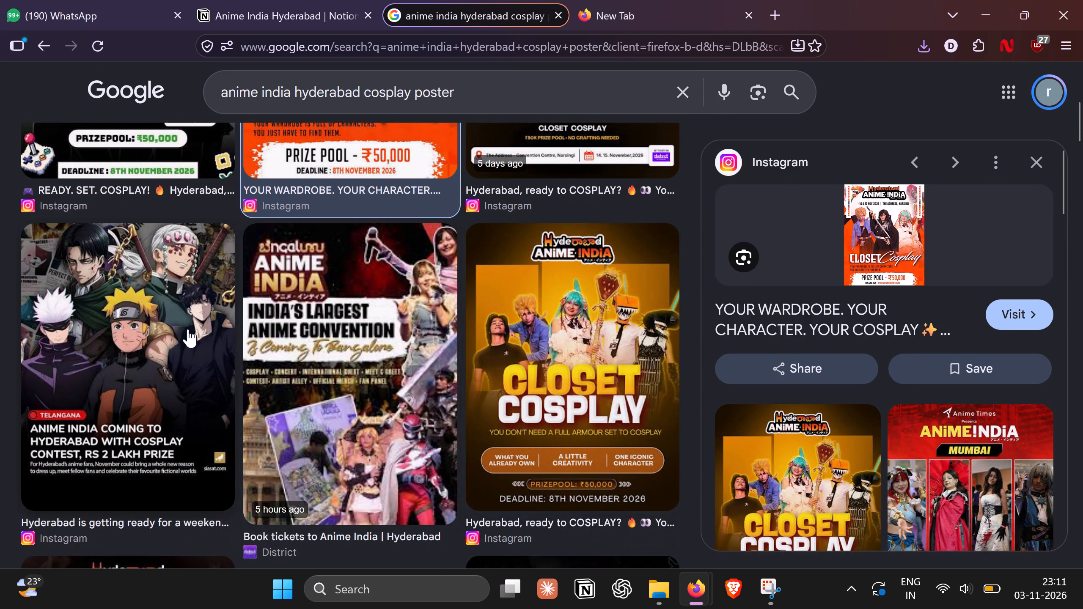
left_click(188, 329)
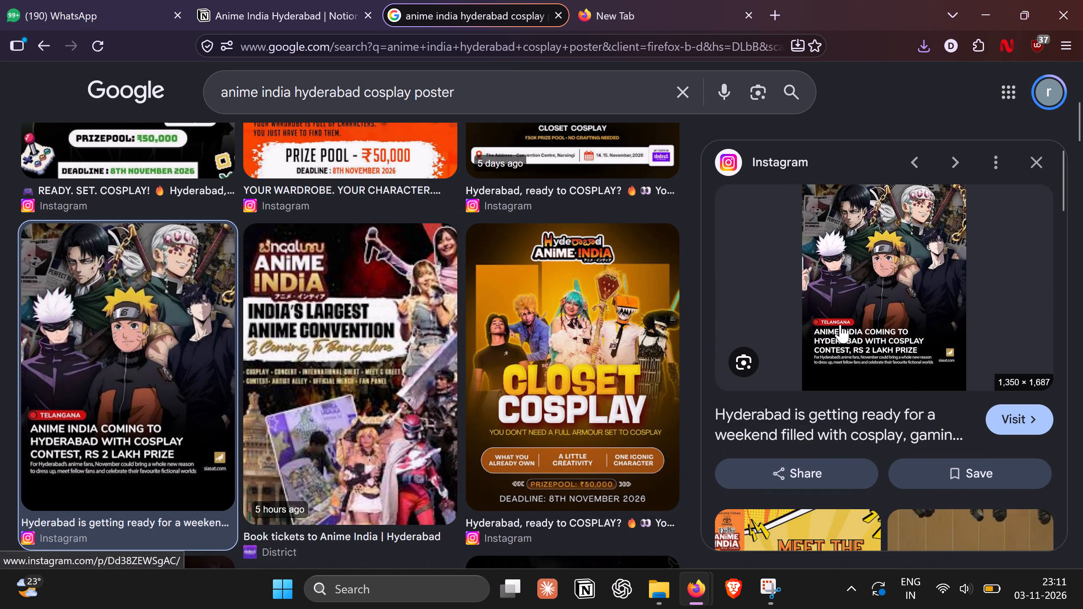
right_click(840, 324)
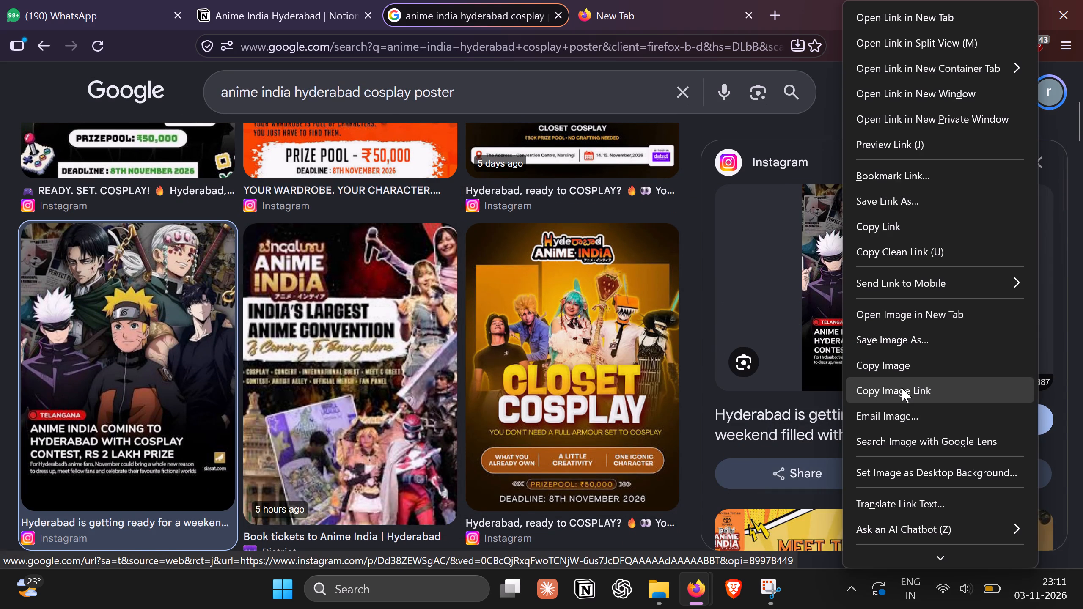
left_click(902, 387)
Switch to the Anime India Hyderabad page in Notion and open the cosplay page from the gallery.
left_click(349, 0)
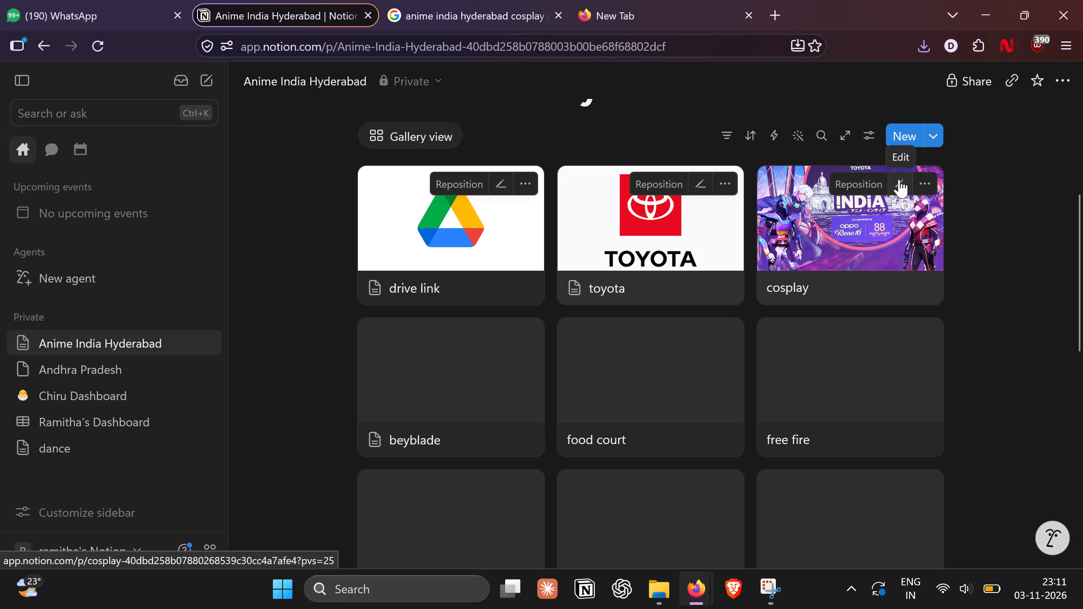
left_click(899, 179)
left_click(836, 227)
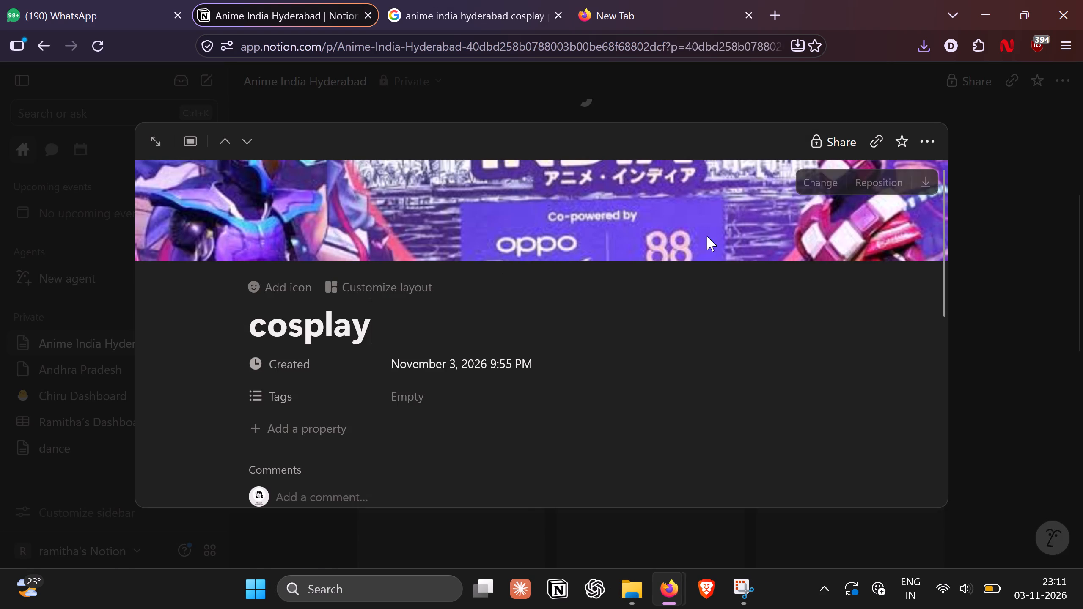
Set the cosplay page's cover in Notion to the "Anime India coming to Hyderabad" Naruto poster using its copied image link.
left_click(824, 180)
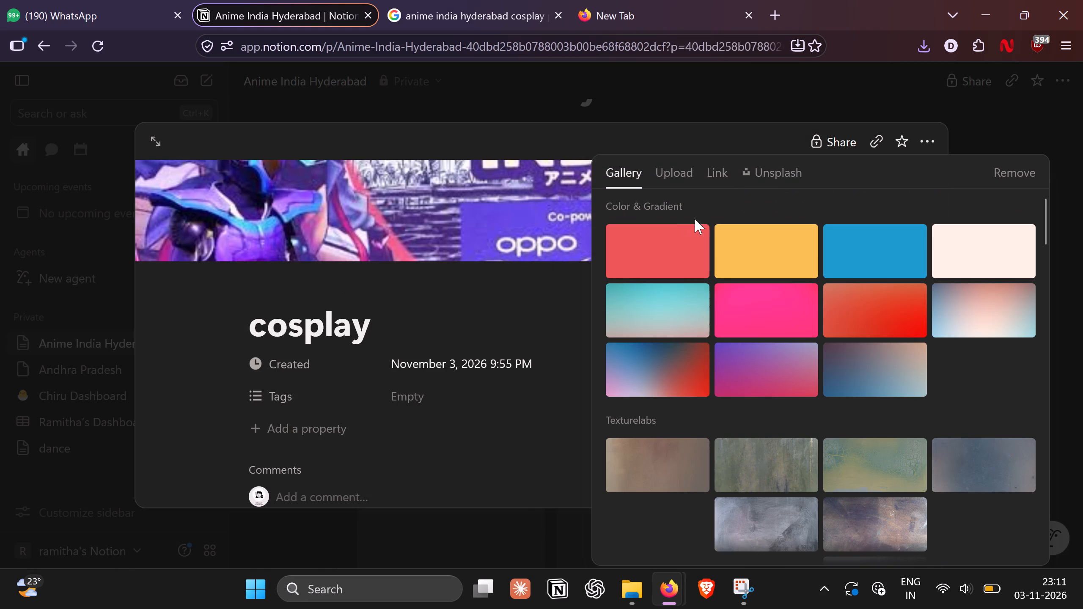
left_click(722, 173)
key("ctrl+v")
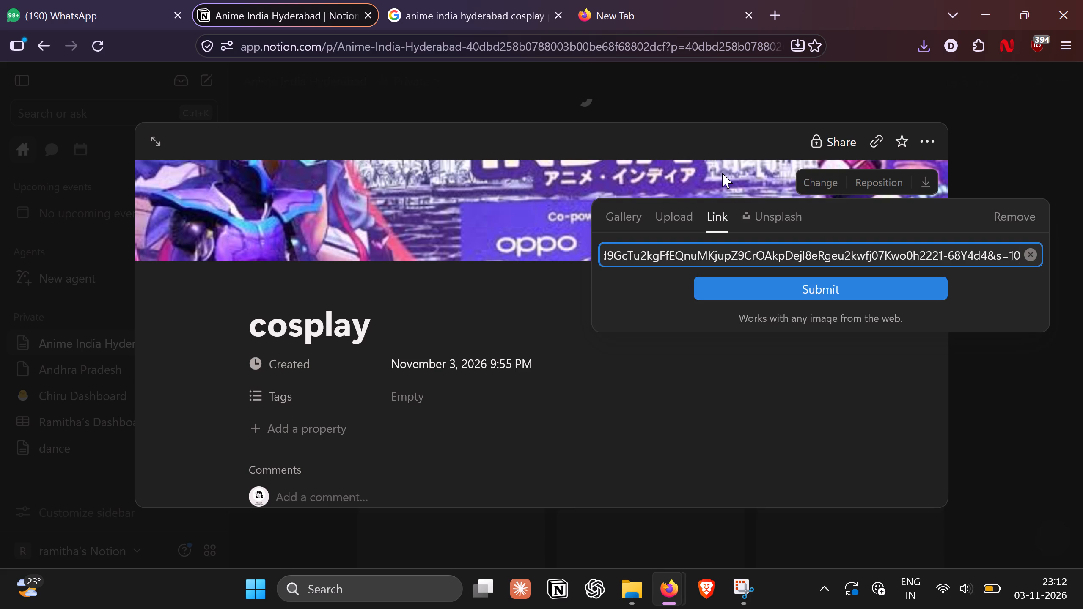
left_click(779, 287)
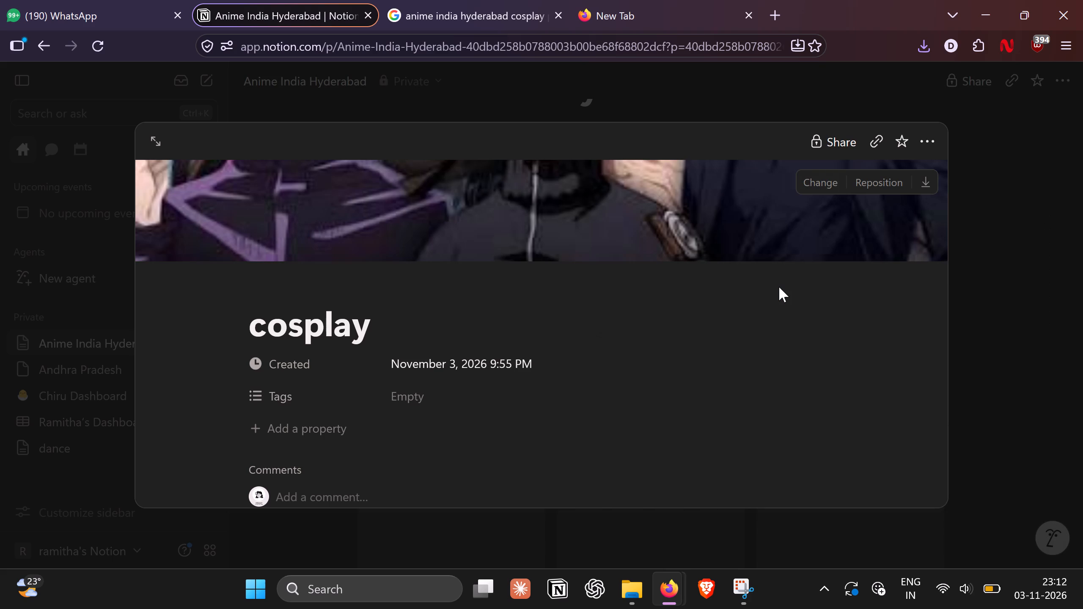
left_click(968, 265)
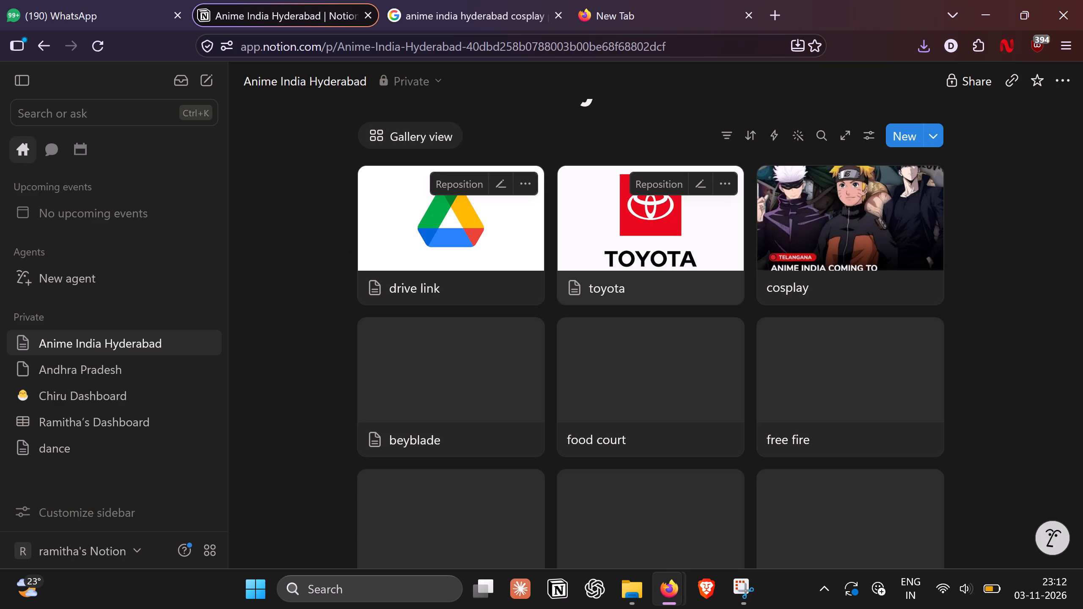
Switch to the Google image results and search for "beyblade" to find a cover for the beyblade card.
scroll(653, 385, "down", 1)
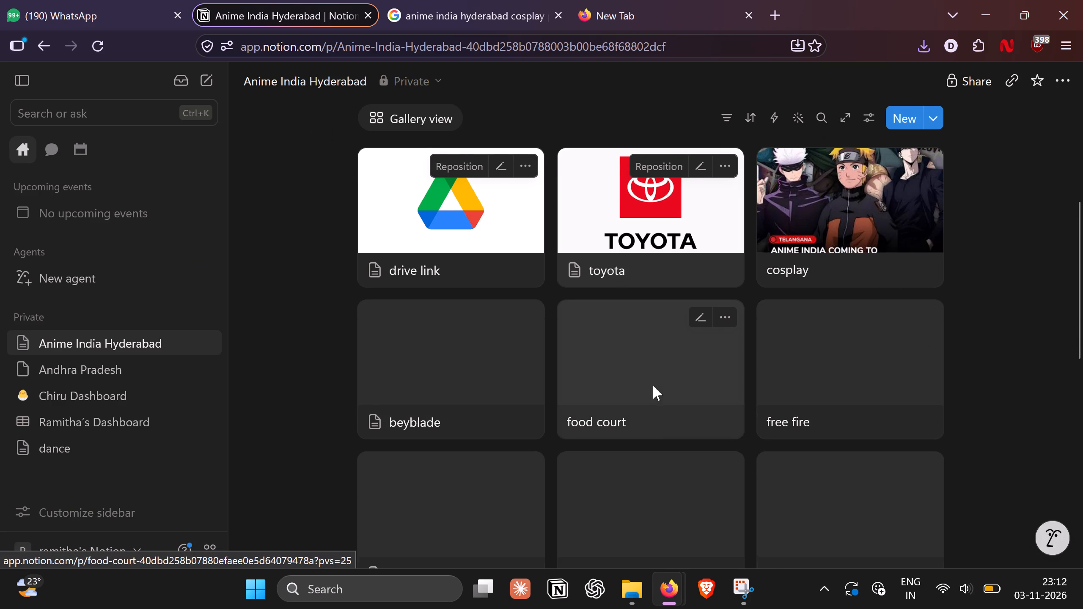
scroll(653, 385, "down", 4)
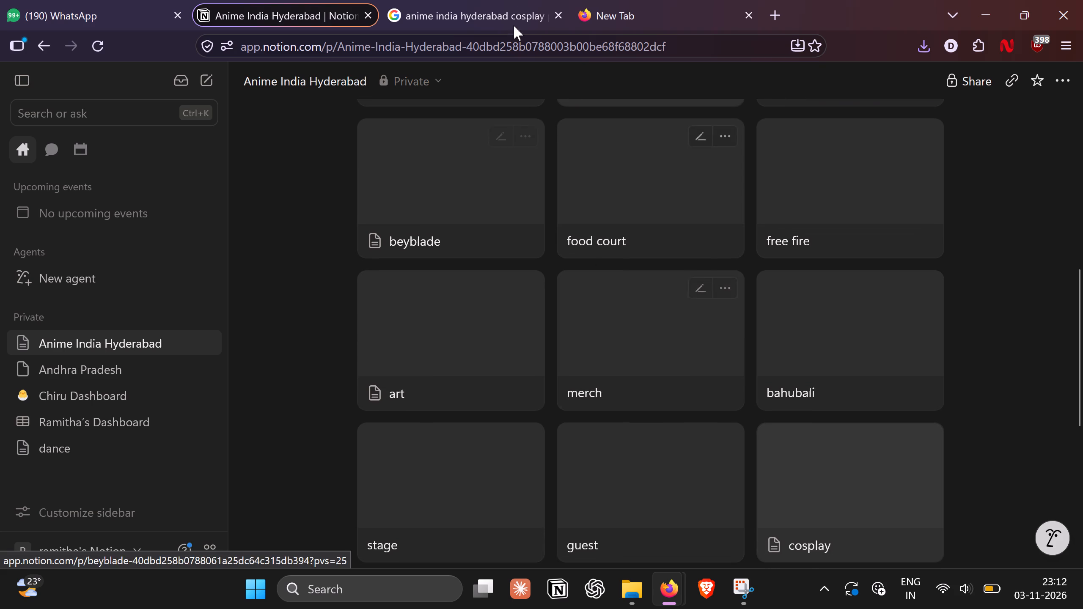
left_click(517, 0)
triple_click(393, 94)
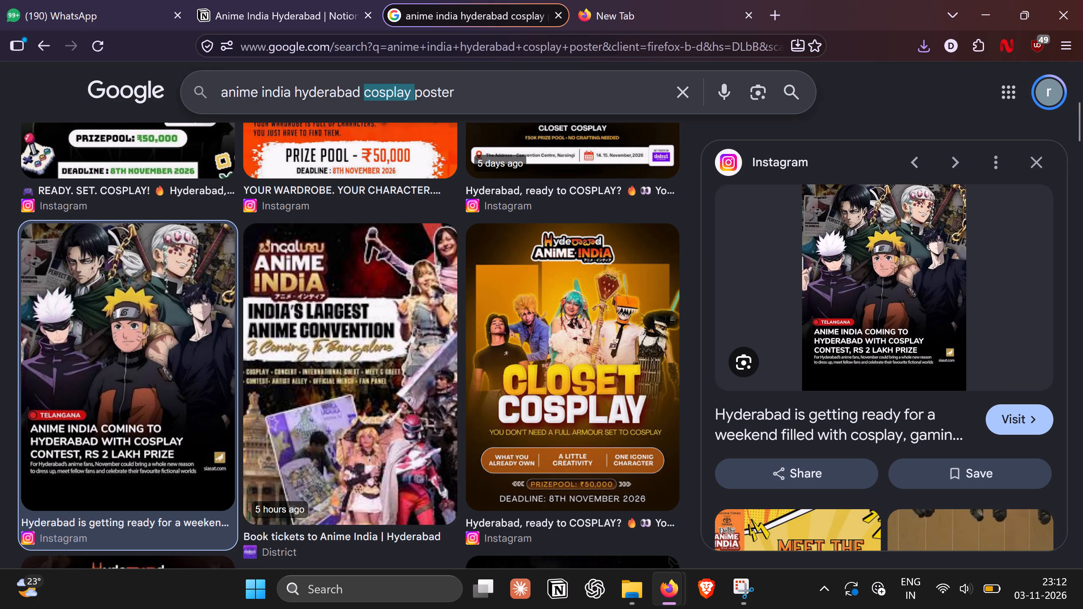
type("beyblade")
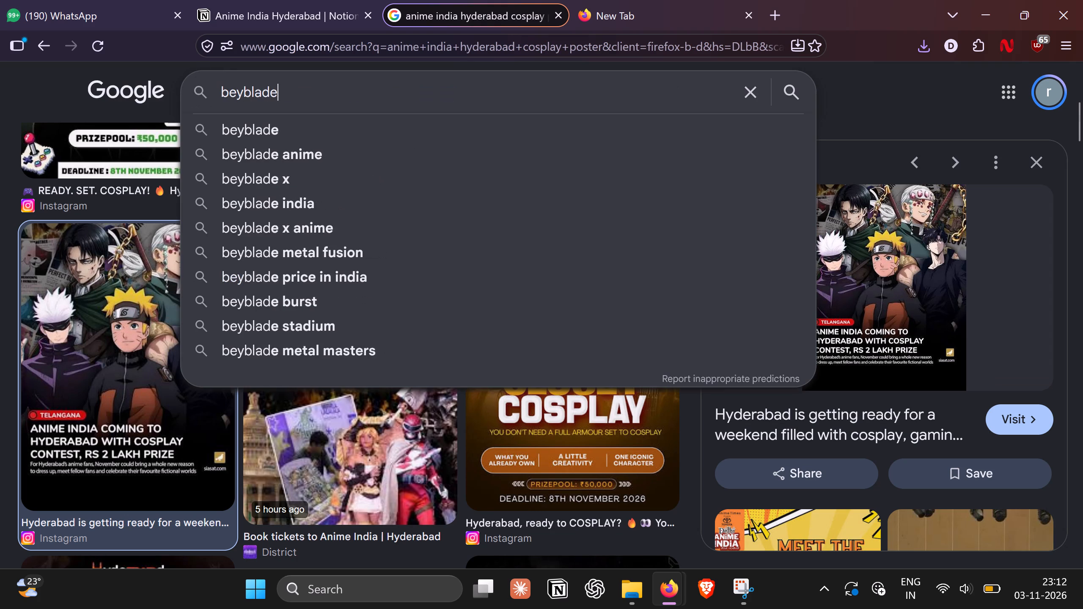
key("space")
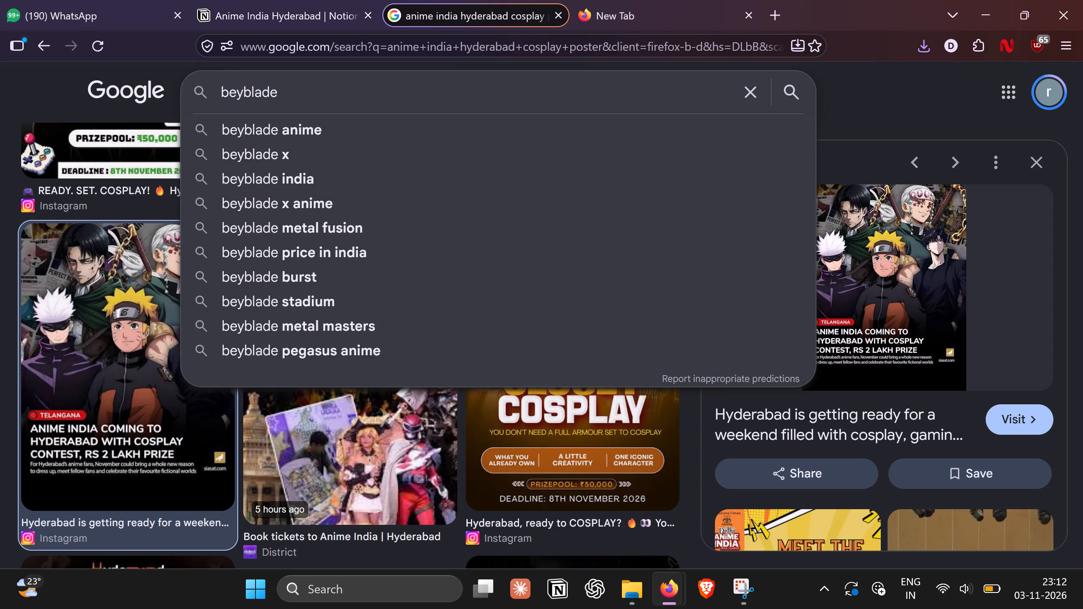
key("Return")
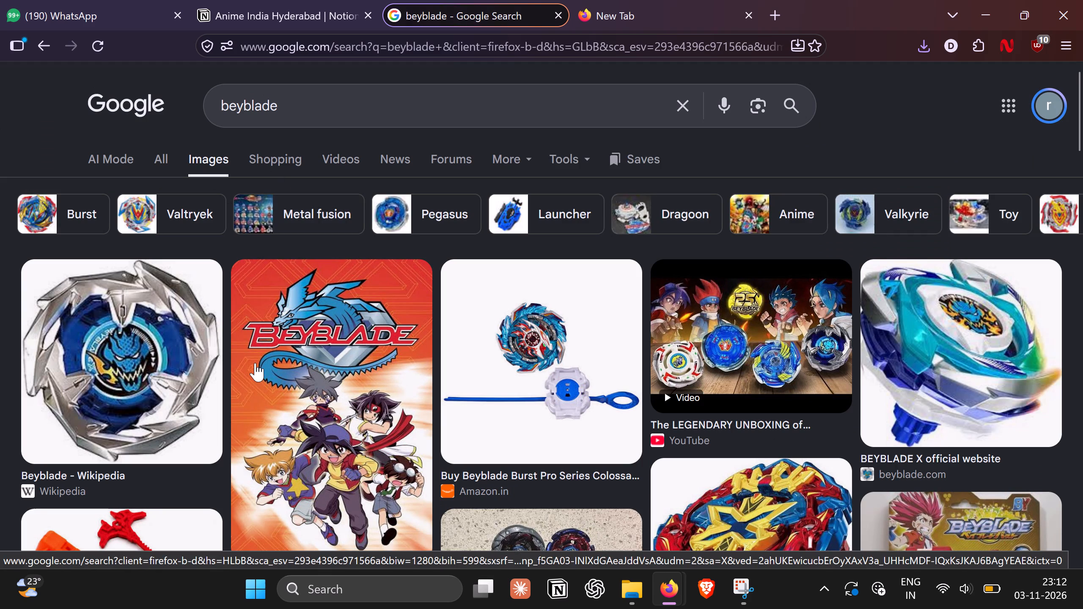
Copy the image link of the Etsy photo showing seven vintage metal Beyblades on a speckled surface.
scroll(255, 363, "down", 8)
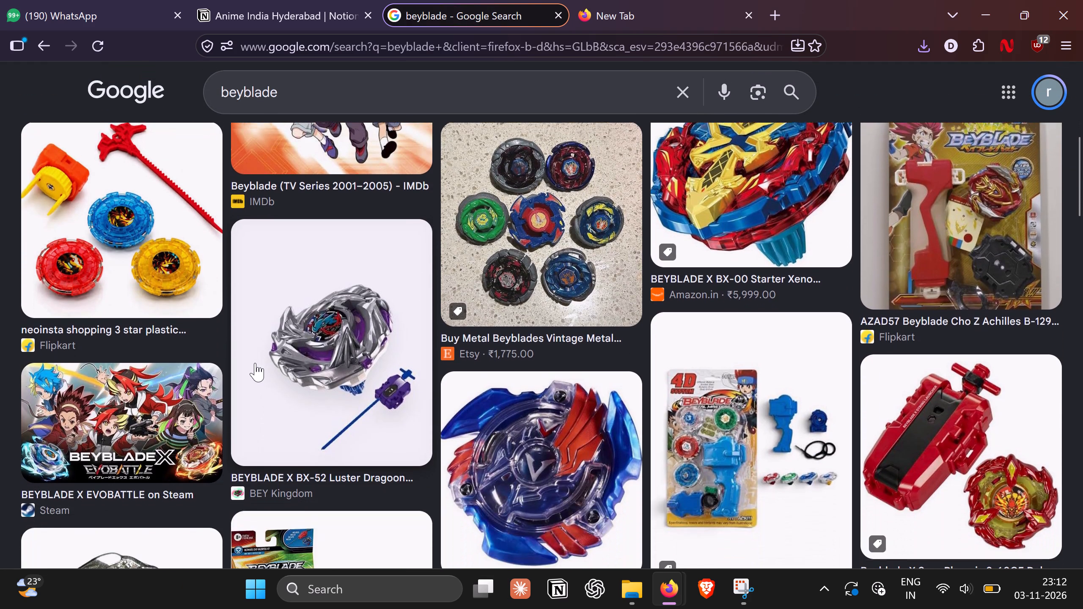
right_click(534, 247)
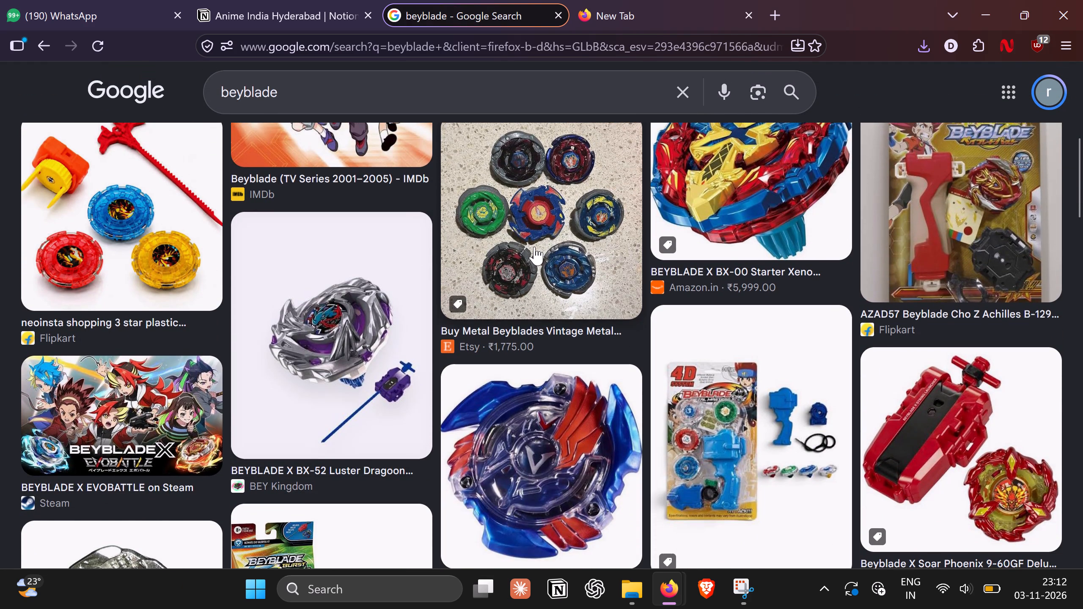
left_click(609, 390)
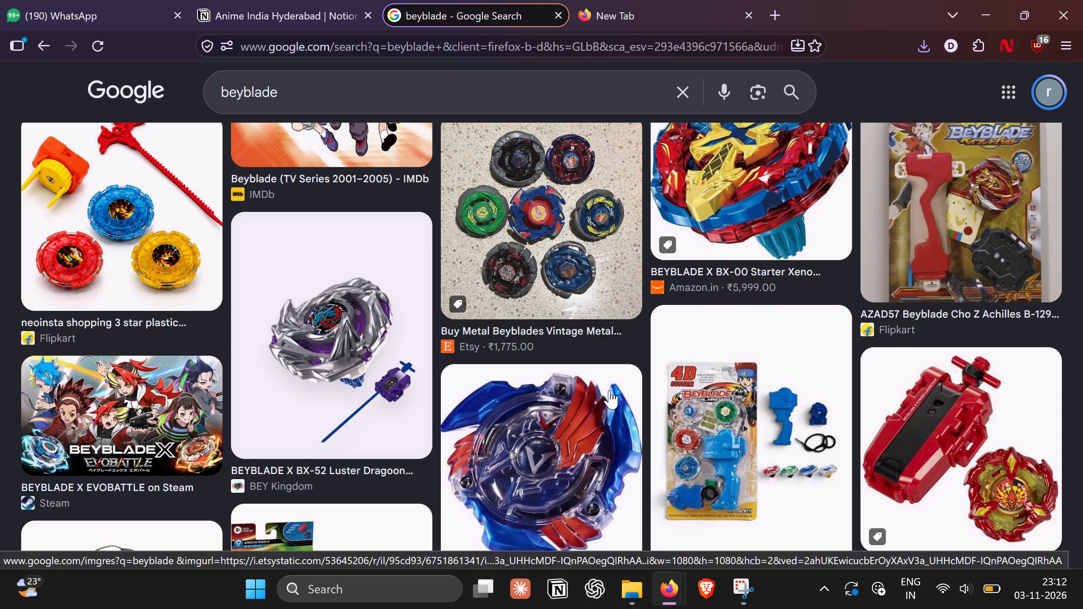
In the Notion gallery, set the beyblade page's cover to the vintage metal Beyblades photo using its copied image link, and close the page.
left_click(299, 0)
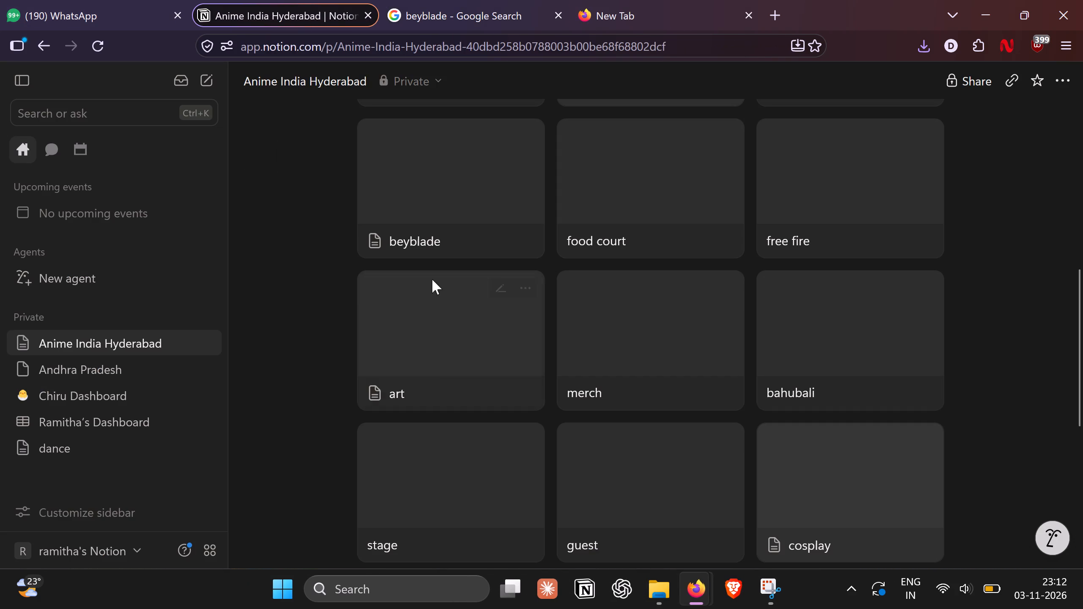
left_click(467, 203)
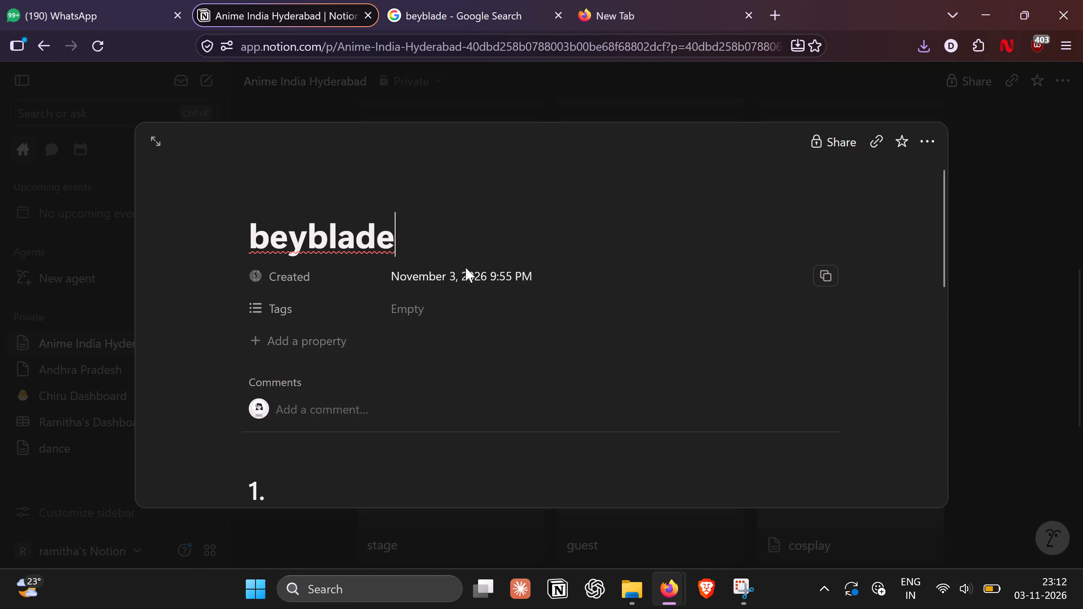
scroll(449, 408, "down", 4)
scroll(449, 408, "up", 1)
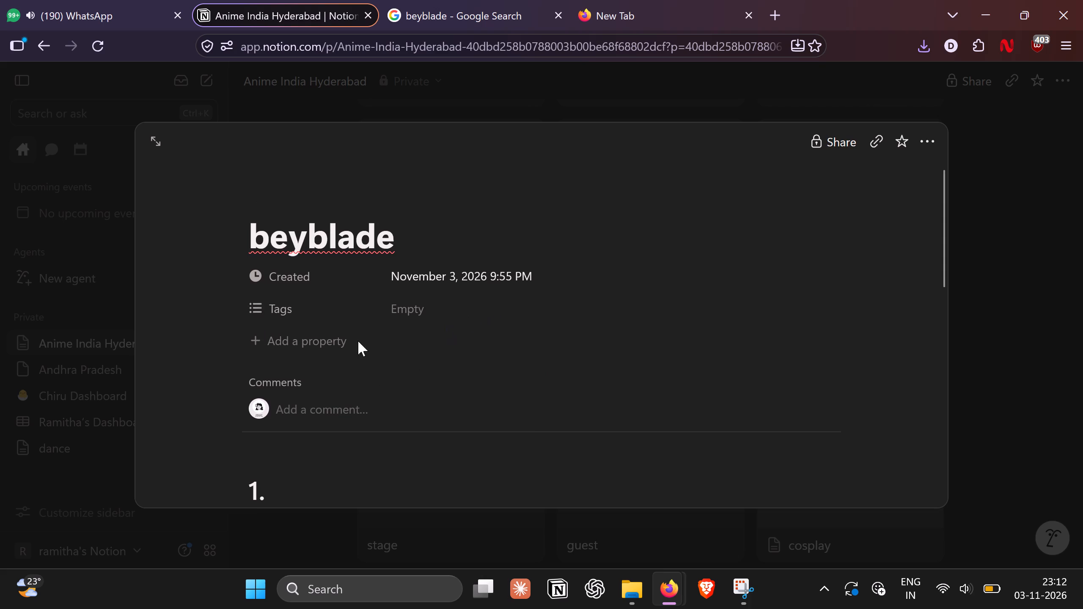
left_click(374, 197)
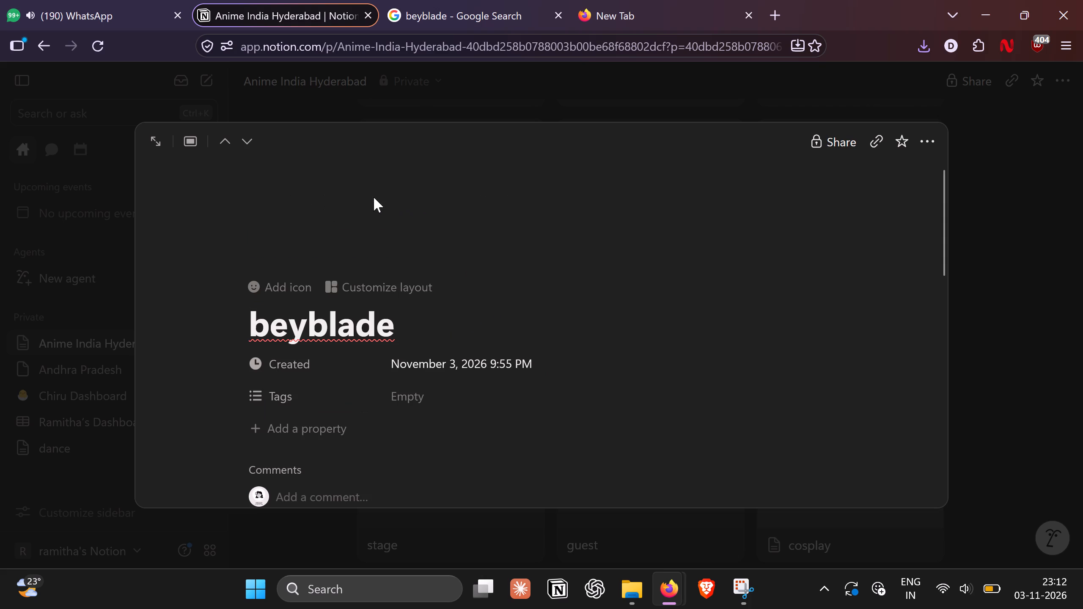
left_click(869, 184)
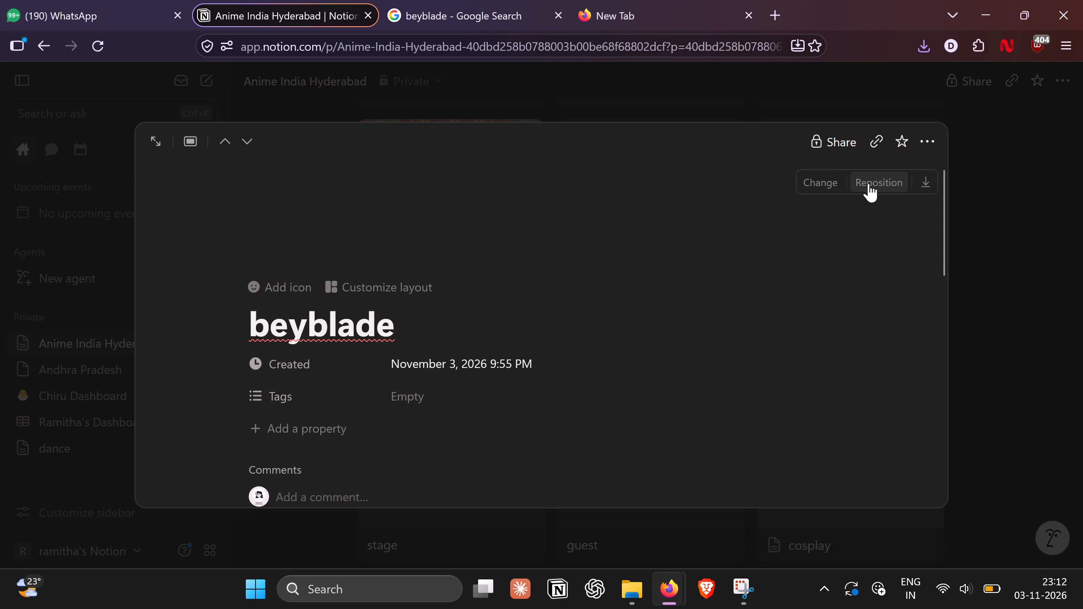
left_click(829, 184)
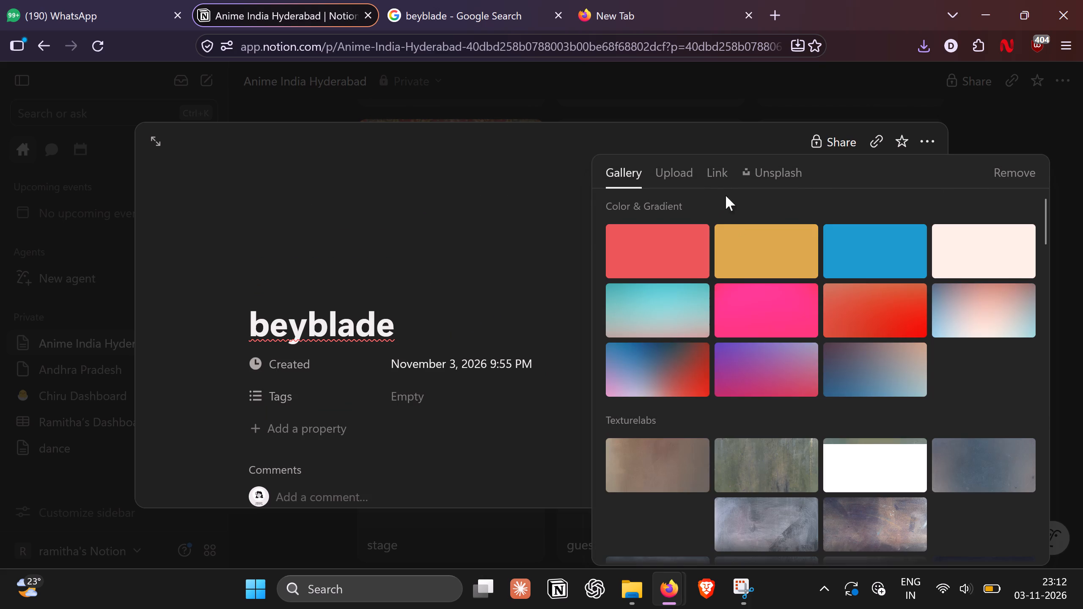
left_click(725, 173)
key("ctrl+v")
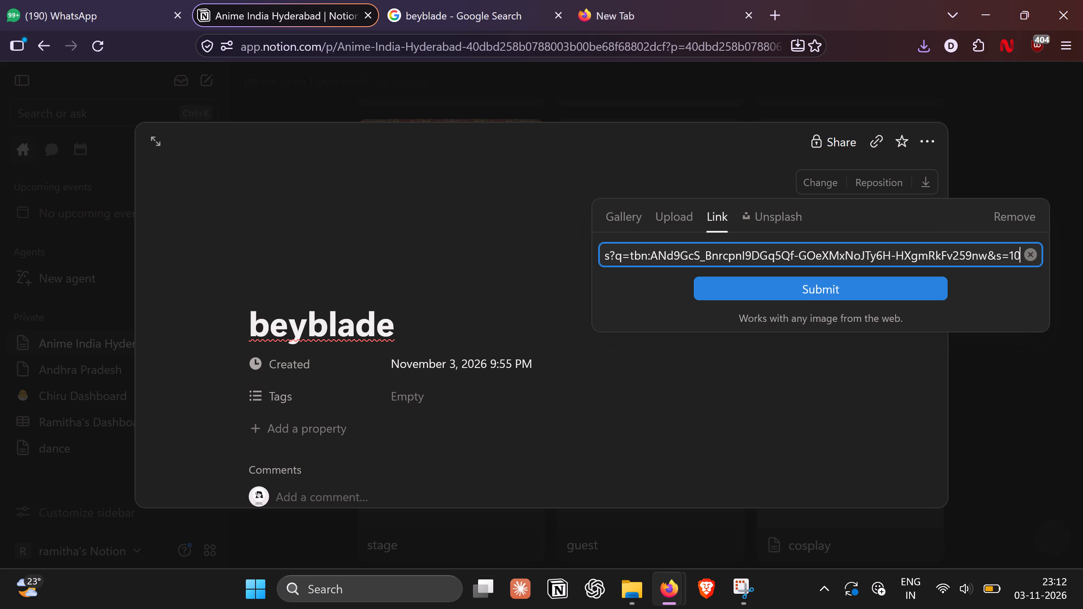
left_click(742, 287)
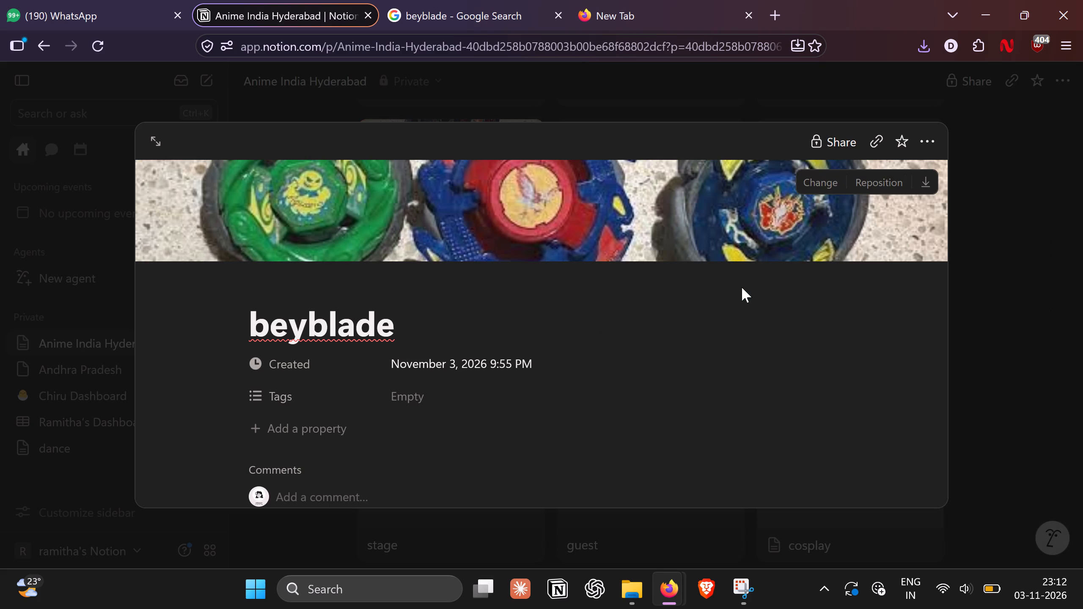
left_click(1011, 207)
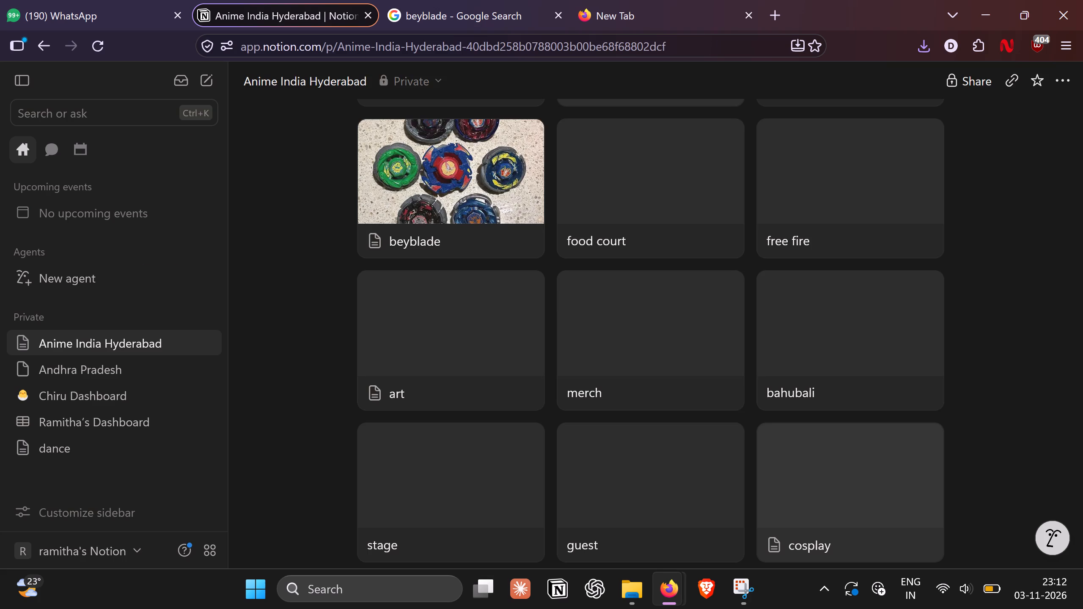
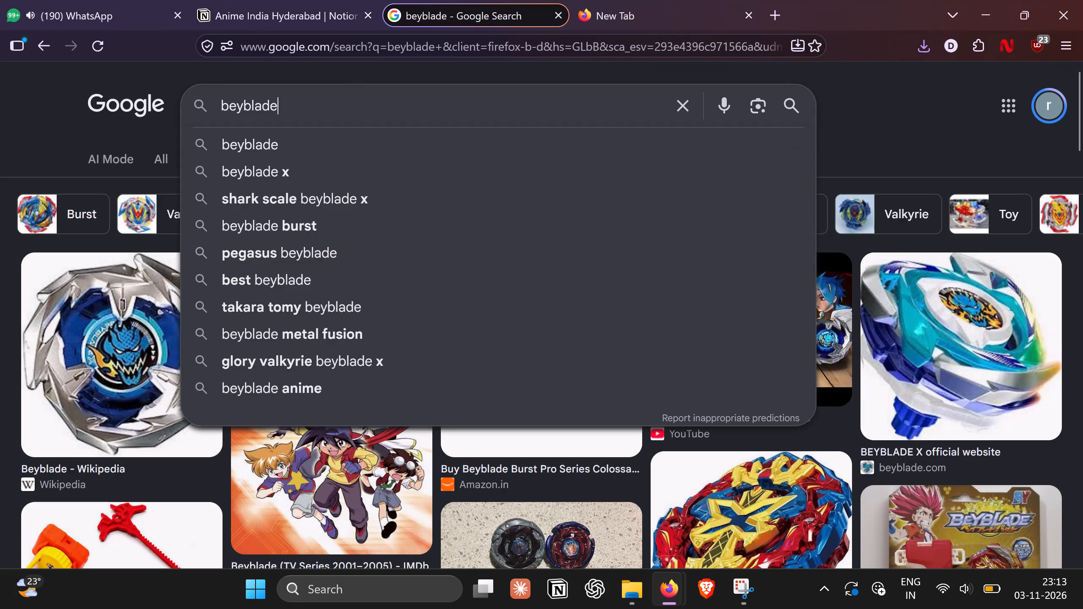
Search Google Images for "ramen" and copy the image link of the Spicy Vegetarian Ramen photo from Peas and Crayons.
triple_click(267, 115)
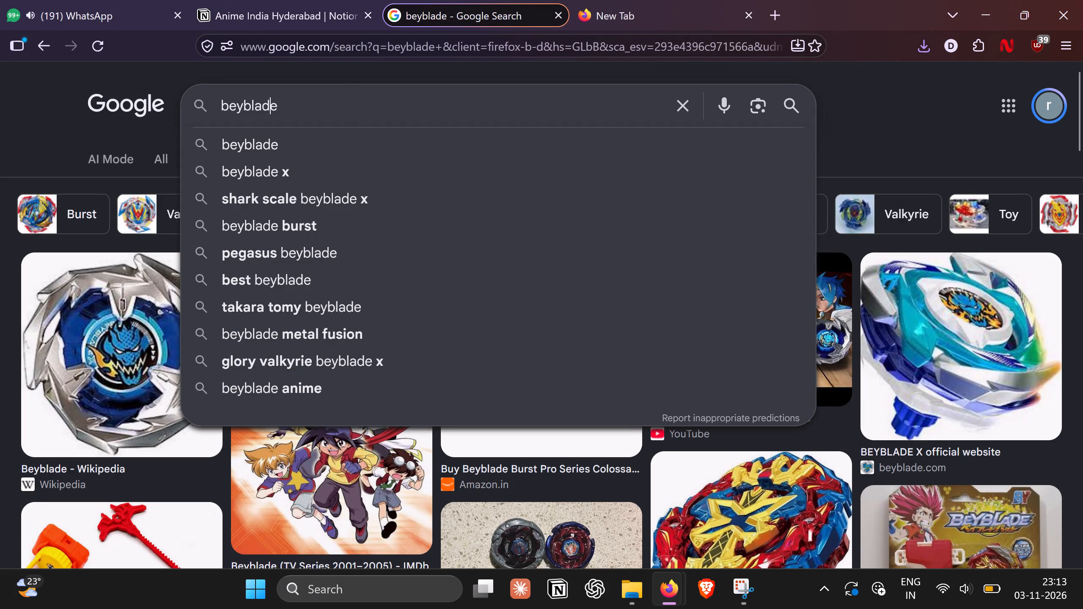
triple_click(265, 112)
type("ramen")
key("Return")
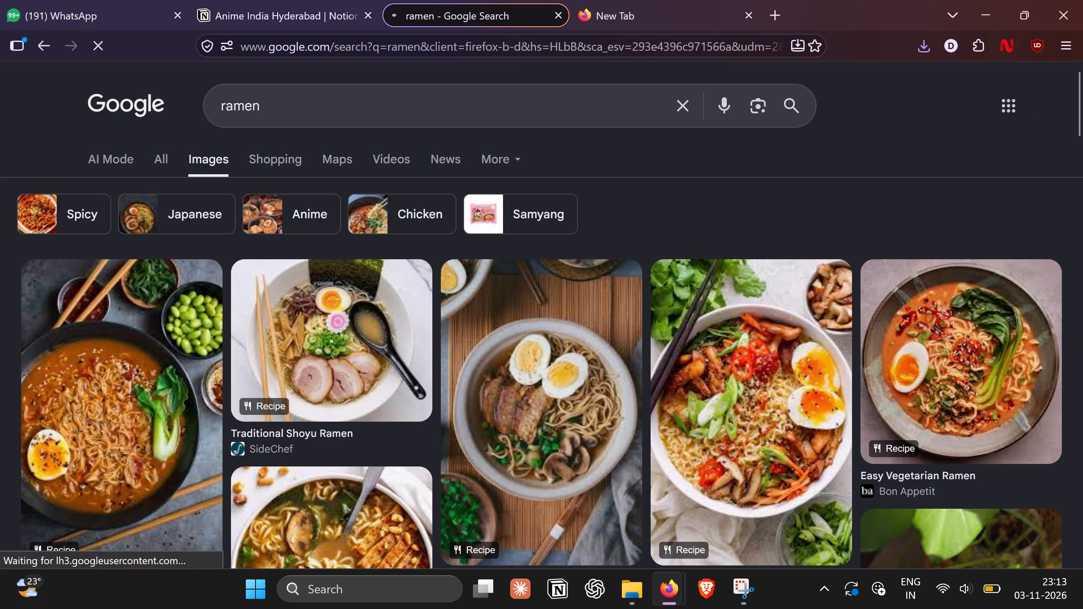
left_click(136, 433)
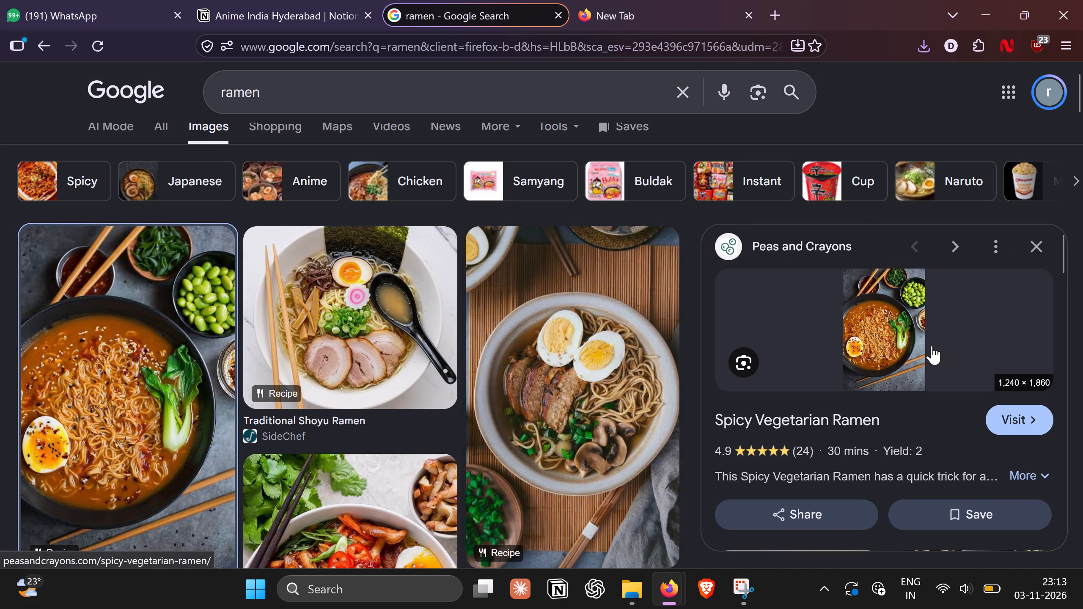
right_click(896, 335)
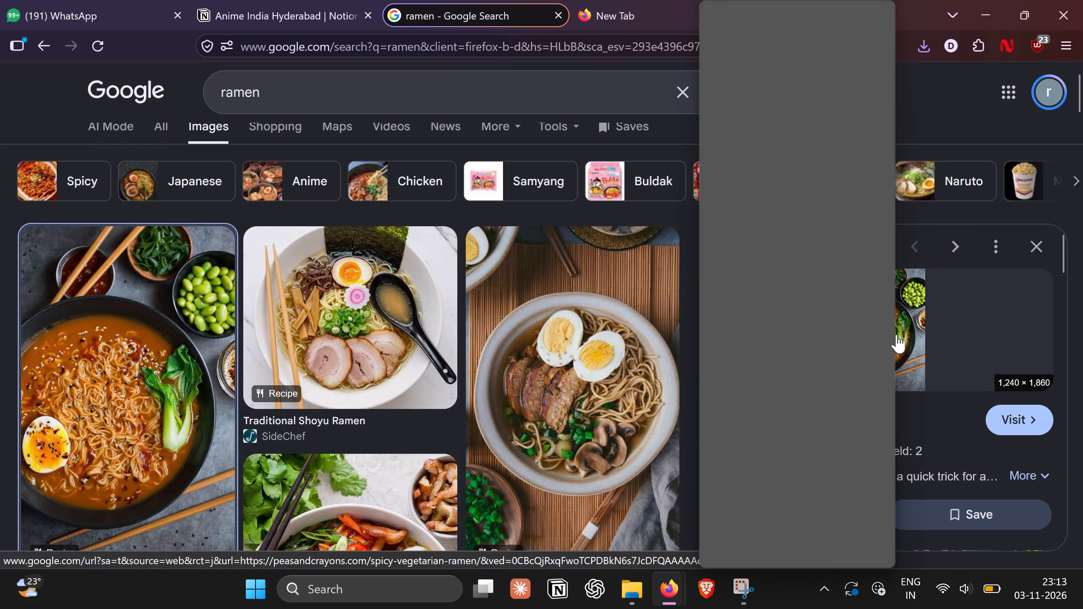
left_click(767, 394)
In the Notion gallery, set the food court page's cover to the ramen photo using its copied image link, and close the page.
left_click(274, 0)
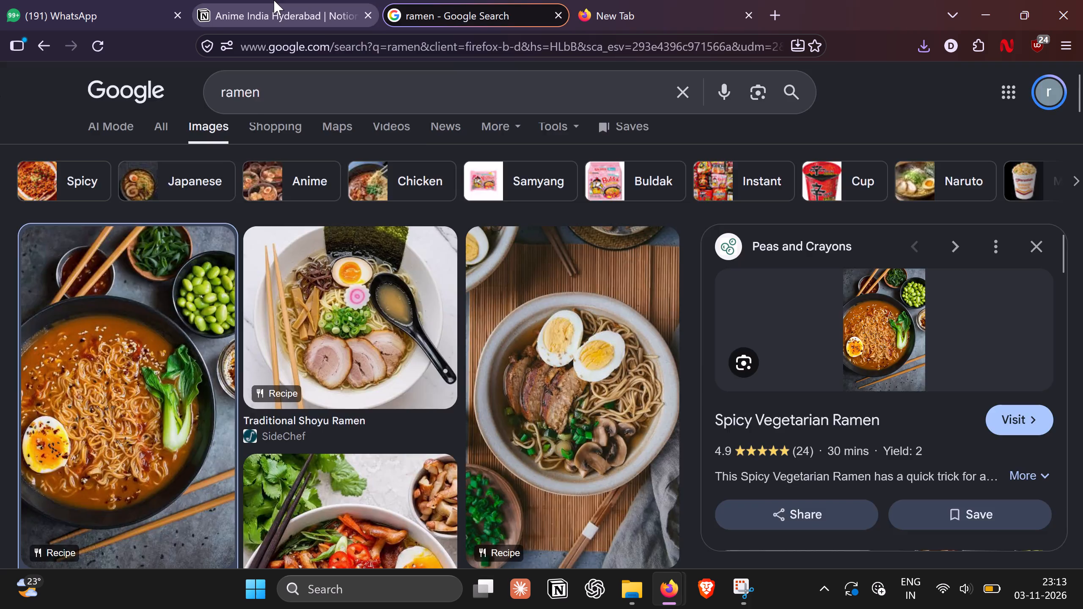
left_click(624, 266)
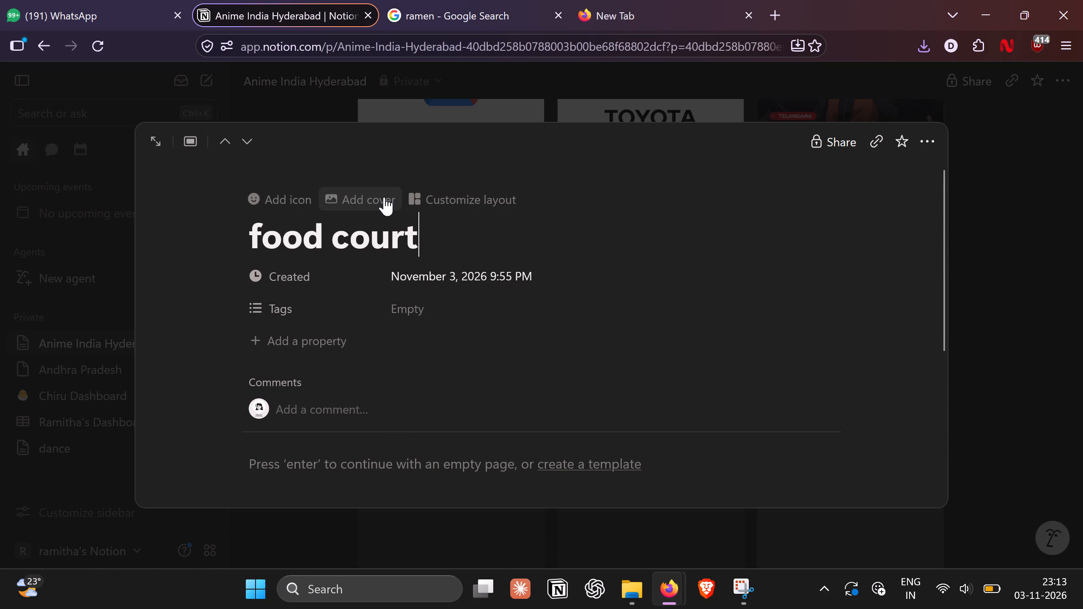
left_click(384, 197)
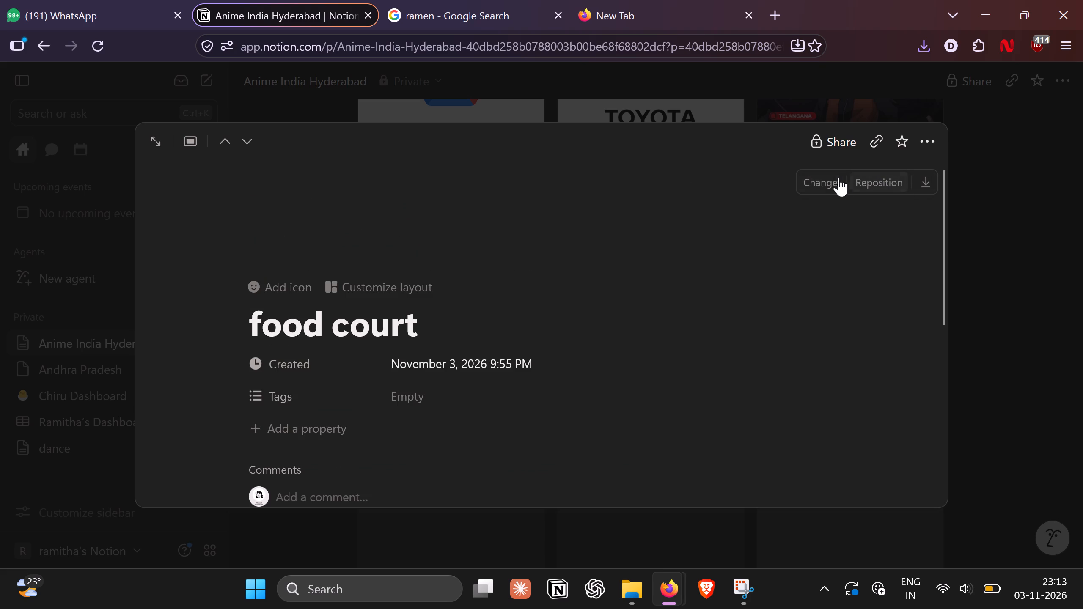
left_click(836, 178)
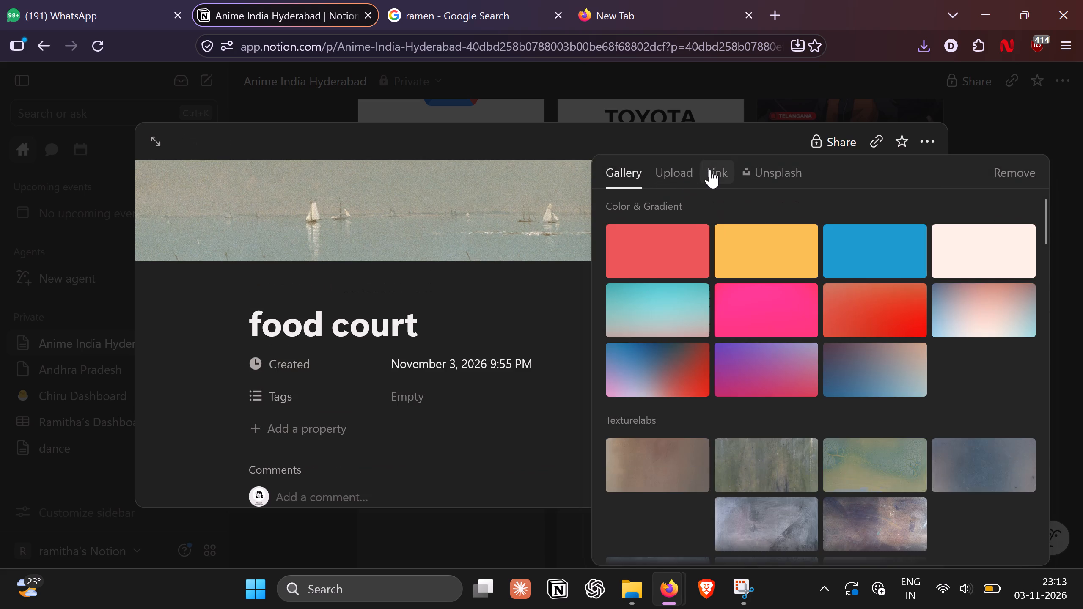
left_click(710, 170)
key("ctrl+v")
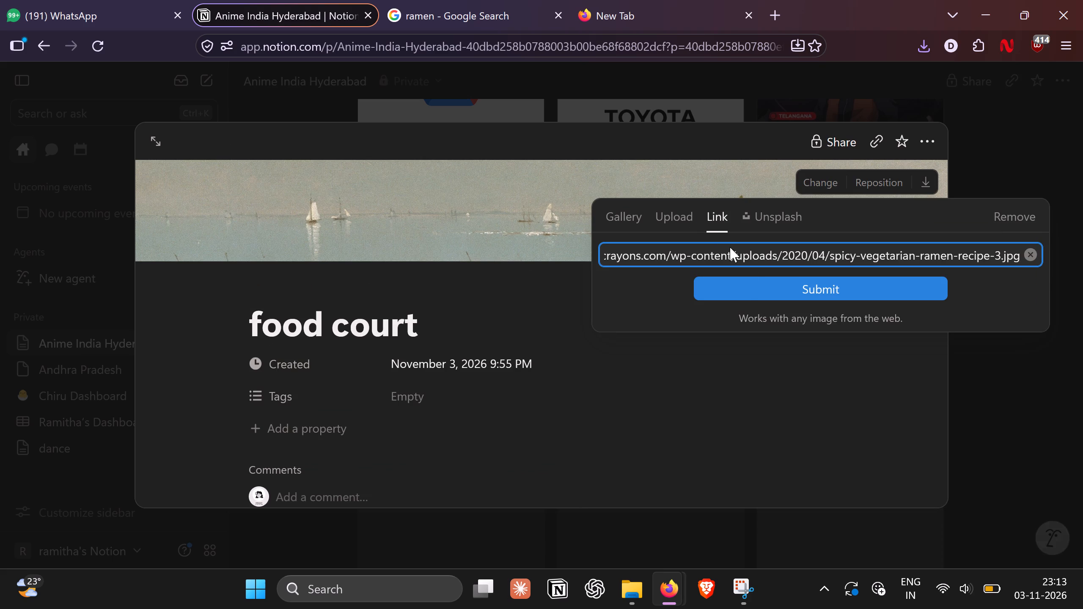
left_click(743, 282)
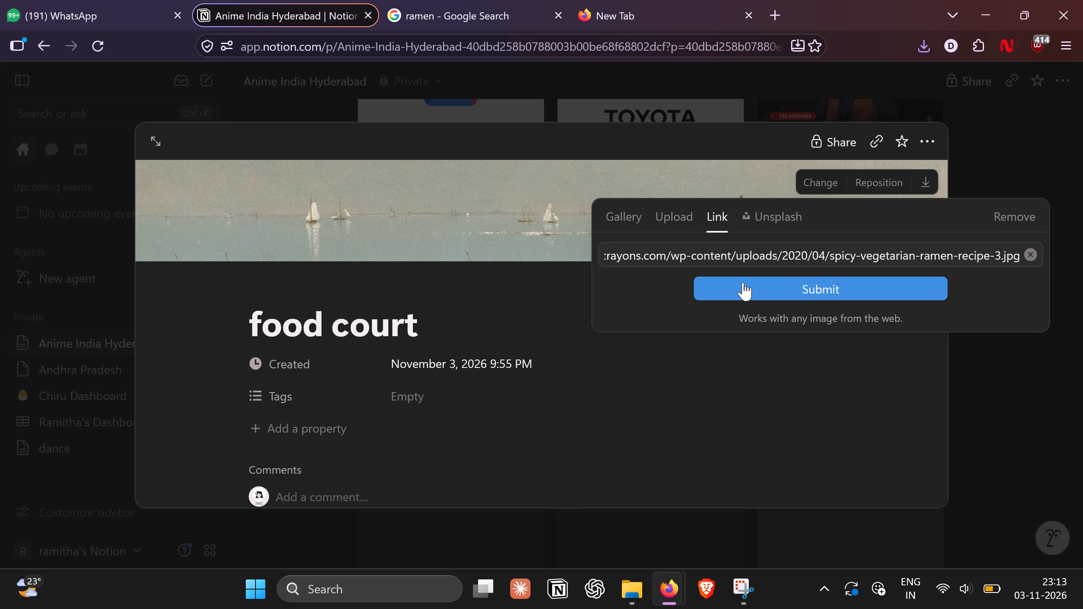
left_click(1011, 259)
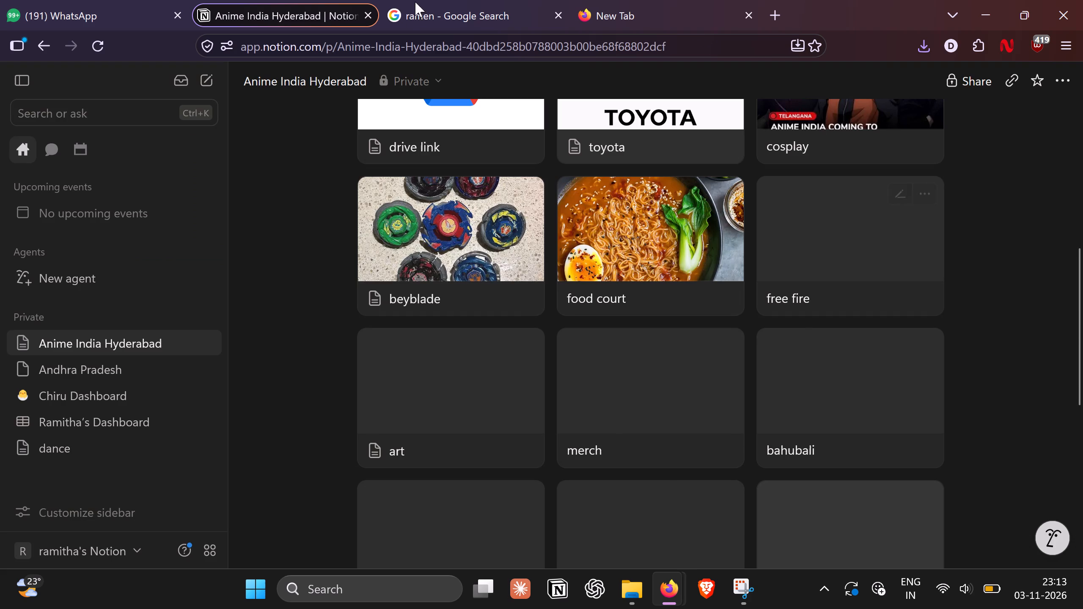
Search Google Images for "free fire" and copy the image link of Garena's purple Free Fire group artwork with the new logo.
left_click(423, 0)
triple_click(250, 102)
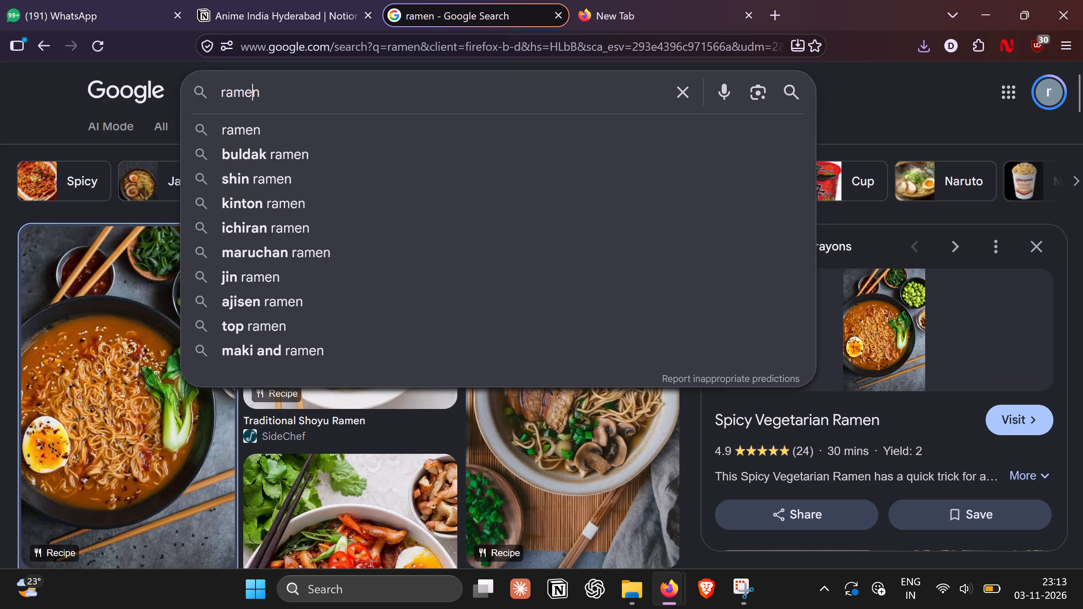
triple_click(250, 96)
type("free fire")
key("Return")
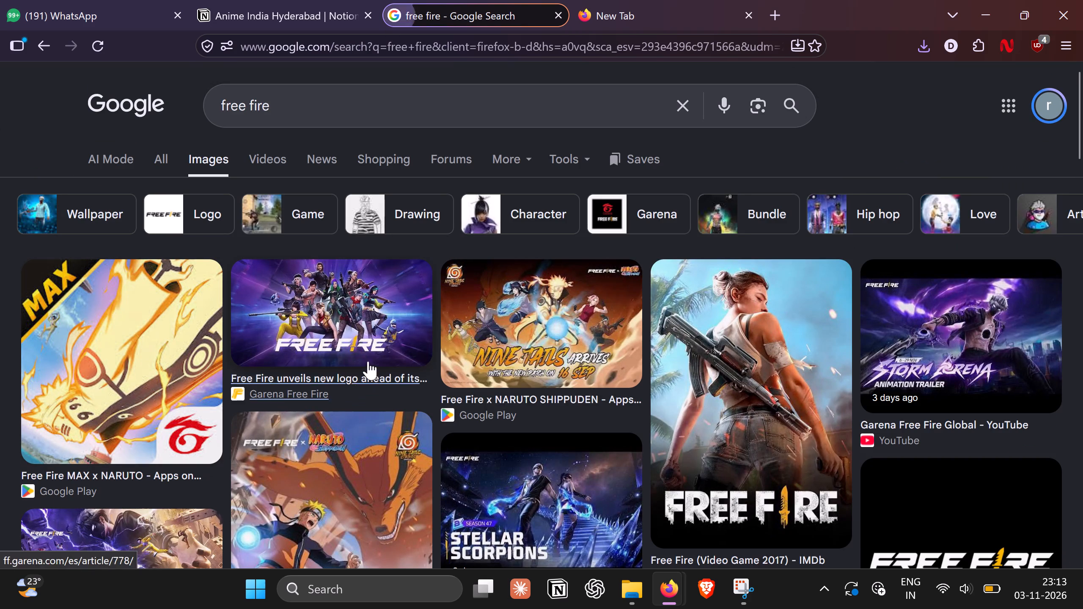
right_click(341, 331)
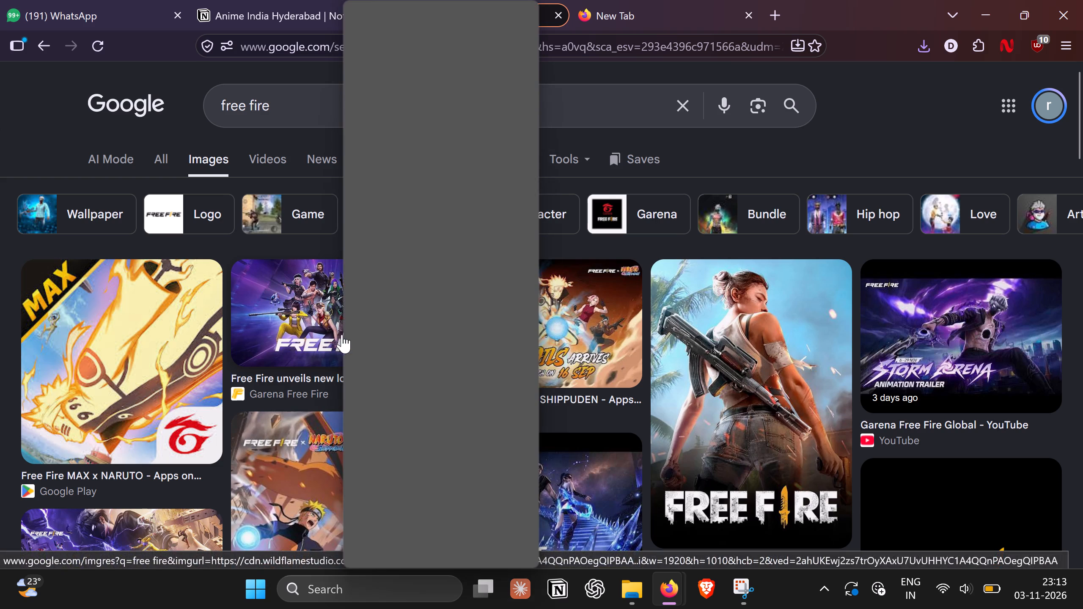
left_click(388, 395)
In the Notion gallery, set the free fire page's cover to the purple Free Fire artwork using its copied image link, and close the page.
left_click(272, 0)
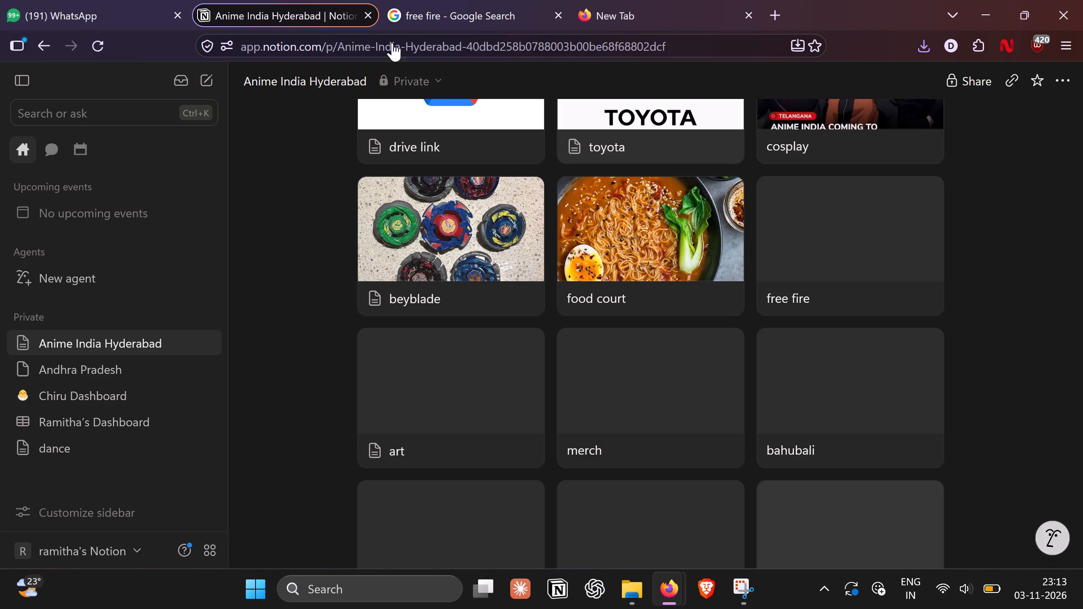
left_click(921, 198)
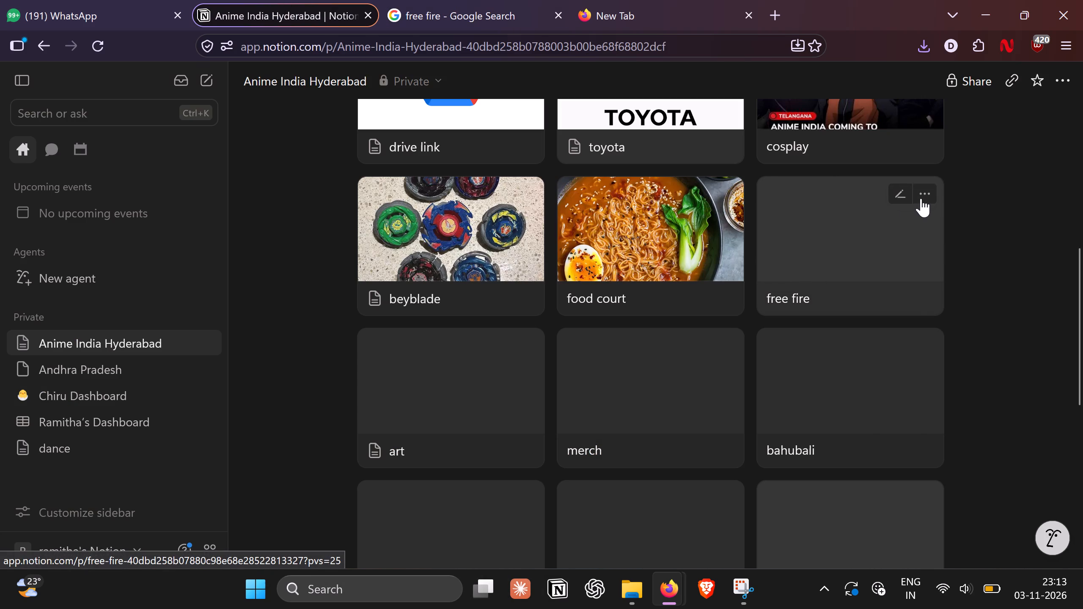
left_click(821, 241)
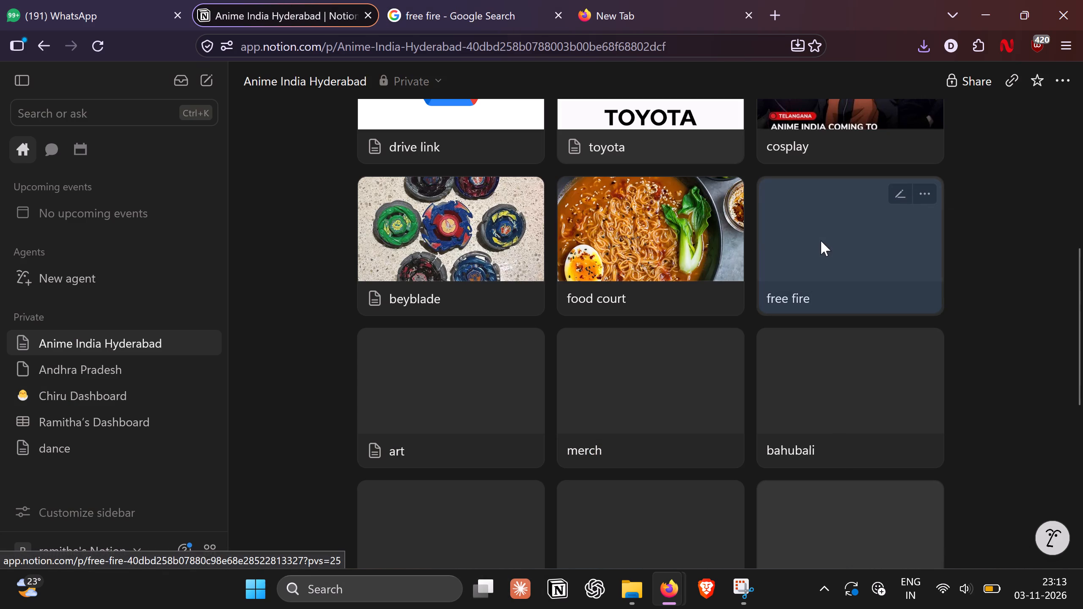
left_click(821, 241)
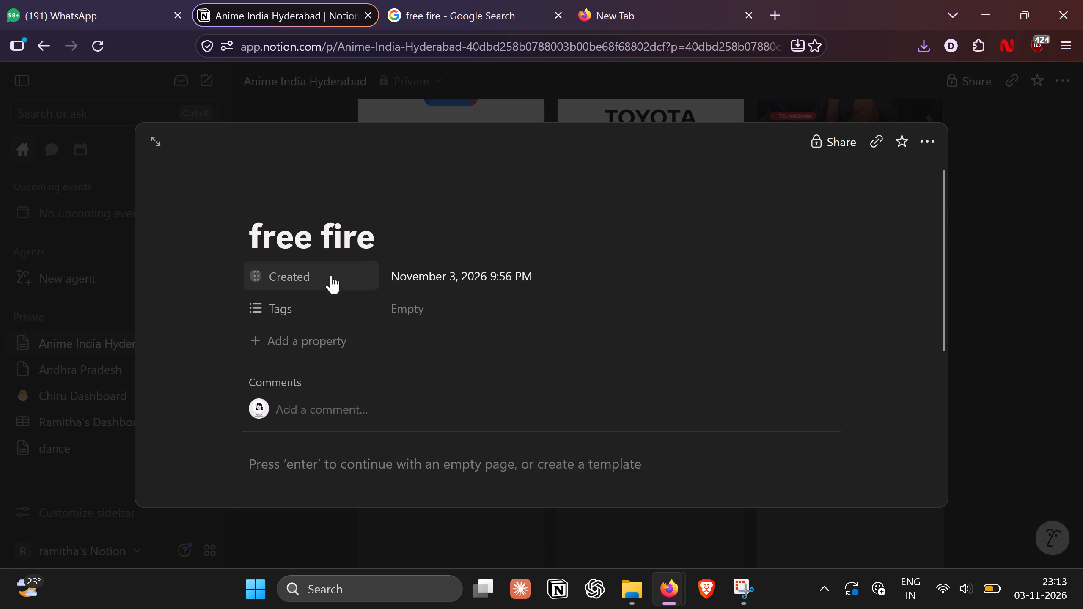
left_click(350, 196)
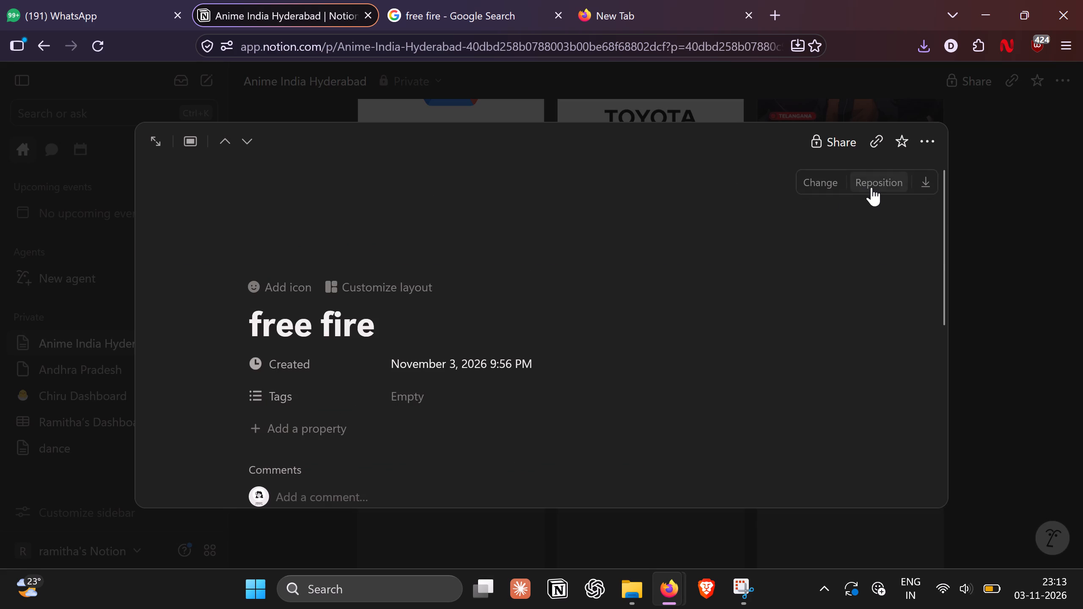
left_click(818, 180)
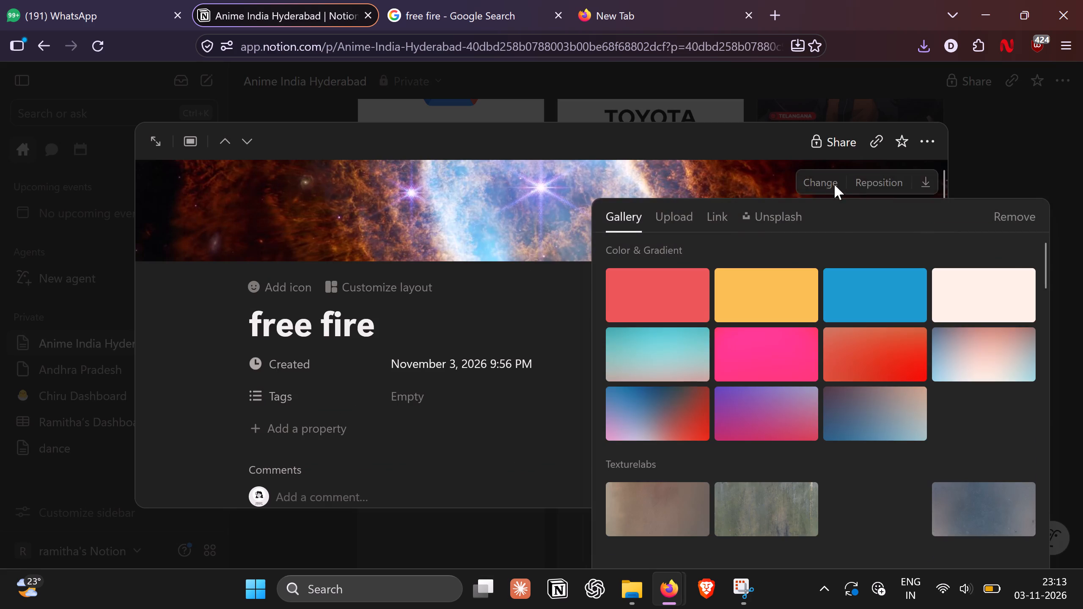
left_click(712, 175)
key("ctrl+v")
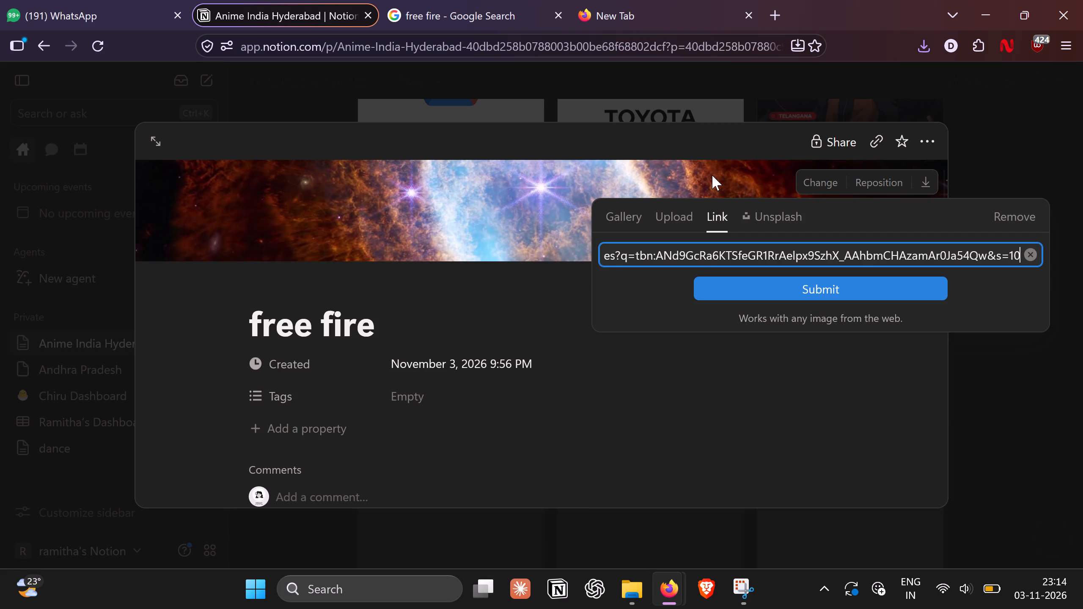
key("Return")
left_click(775, 283)
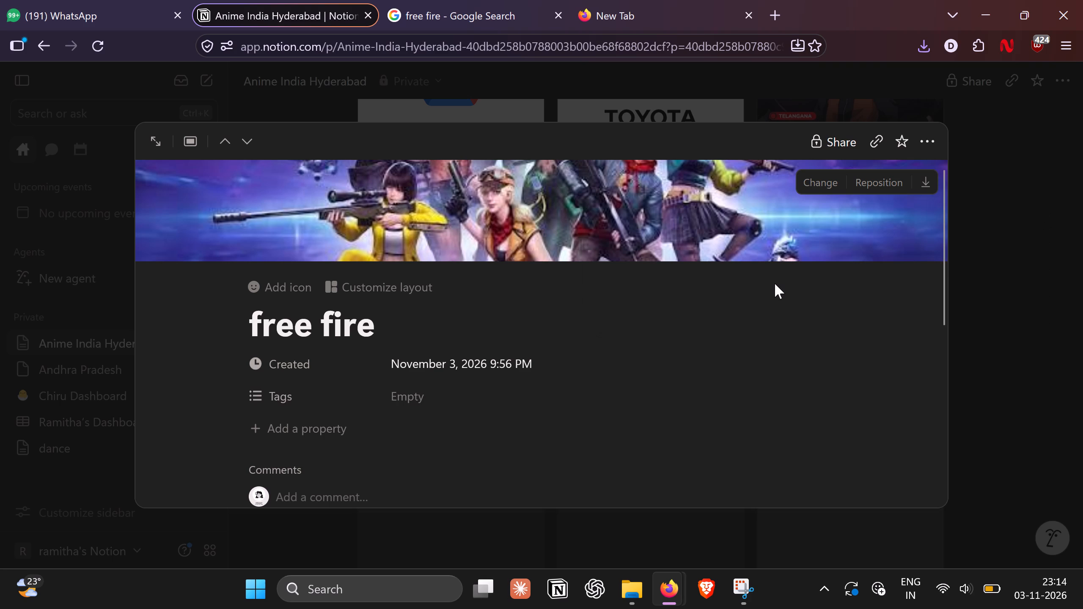
left_click(1042, 194)
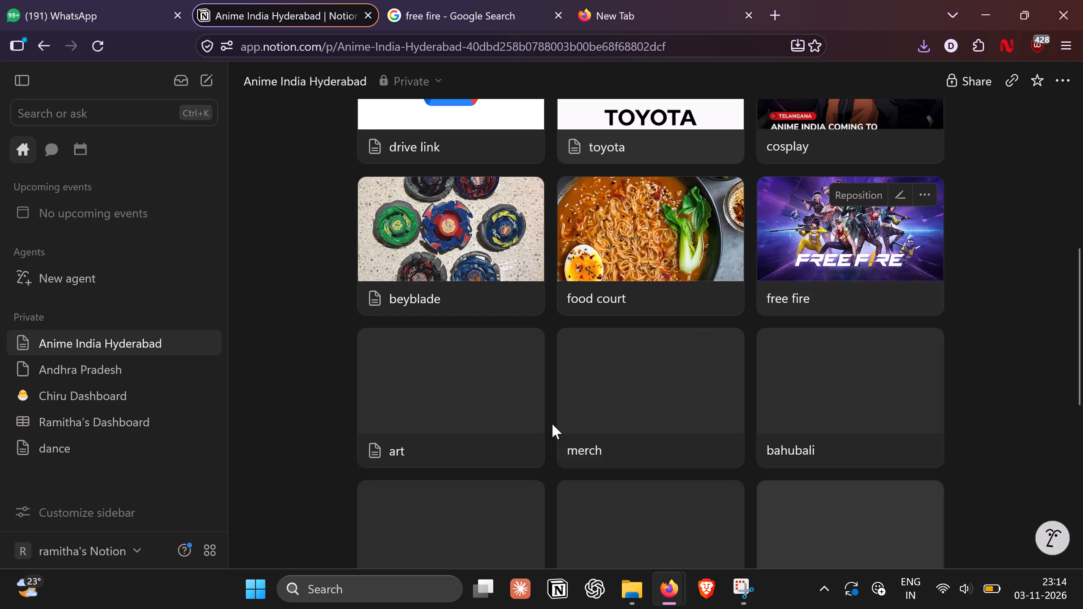
Switch to the Google image results and search for "ANime art" to find a cover for the art card.
scroll(535, 437, "down", 3)
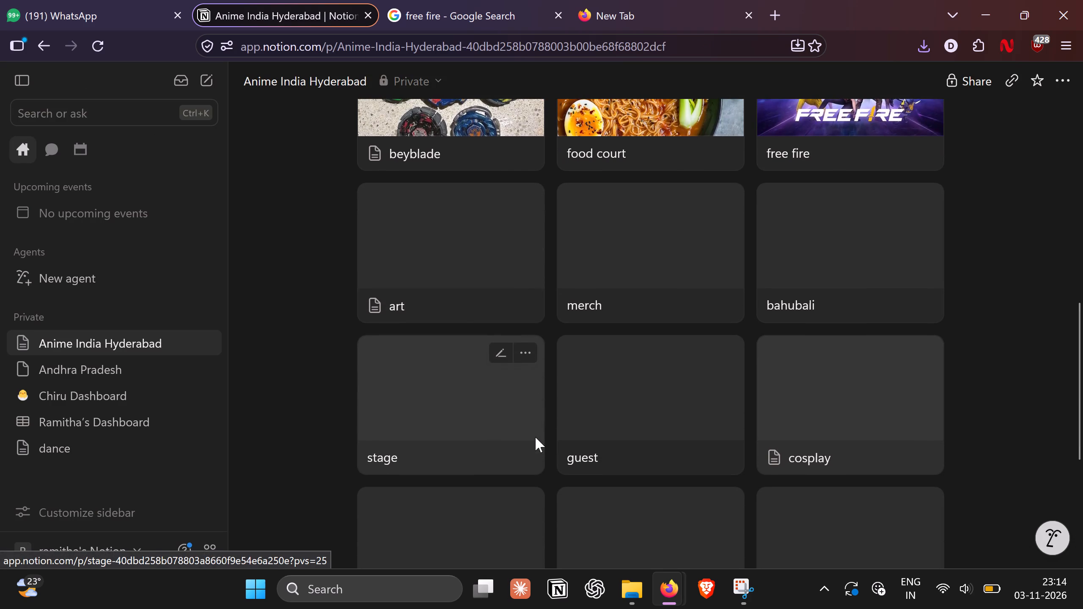
left_click(490, 0)
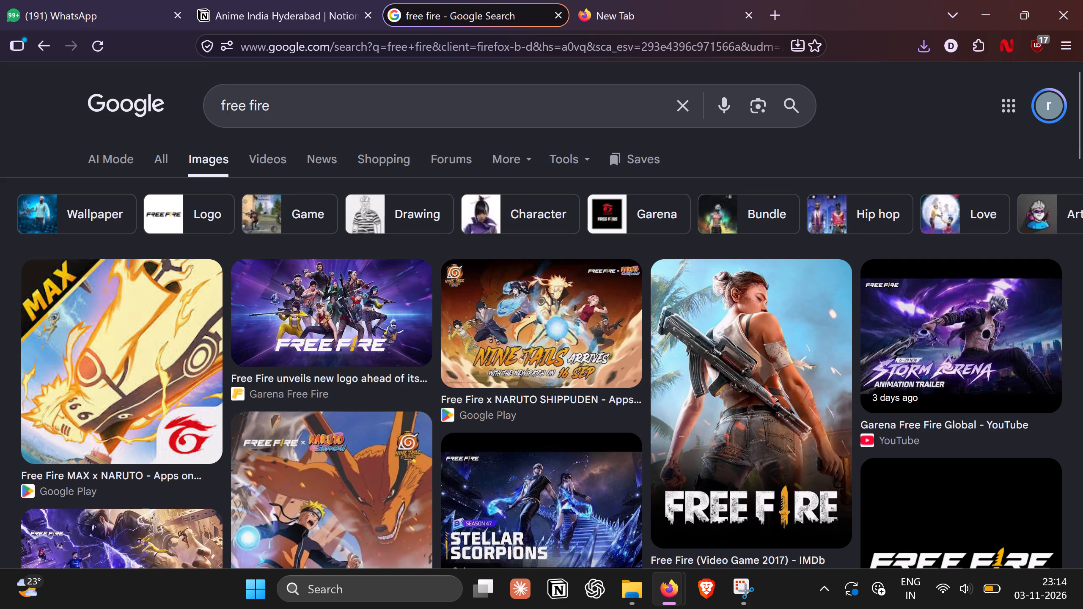
triple_click(305, 110)
type("ANime art")
key("Return")
Copy the image link of the coloured Instagram fusion anime character drawing lying on a wooden table.
scroll(376, 363, "down", 2)
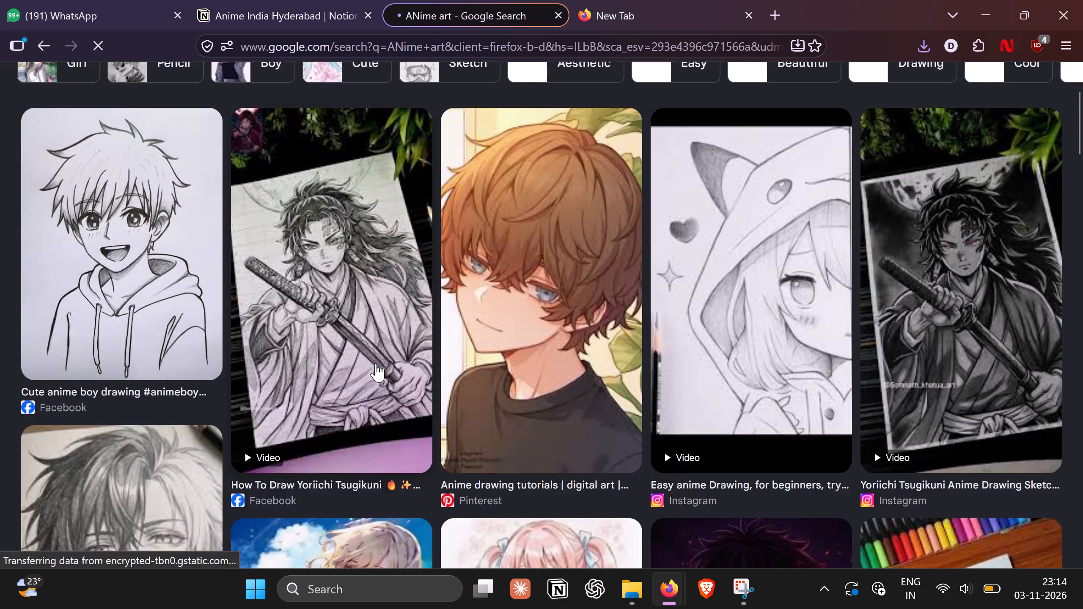
scroll(376, 363, "down", 8)
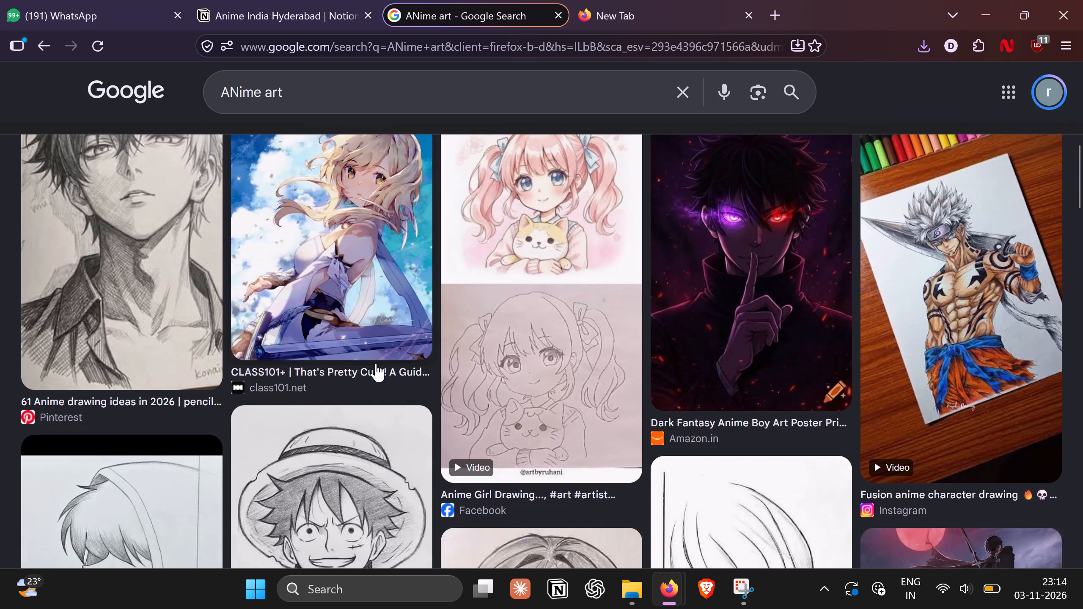
scroll(376, 363, "down", 2)
scroll(781, 232, "up", 5)
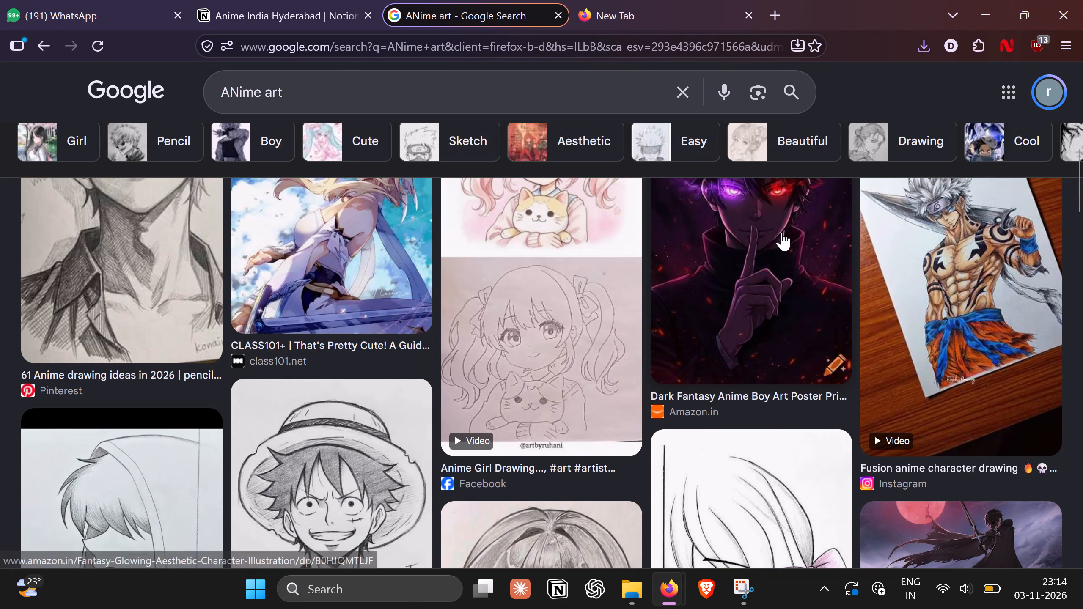
scroll(781, 232, "up", 1)
right_click(904, 258)
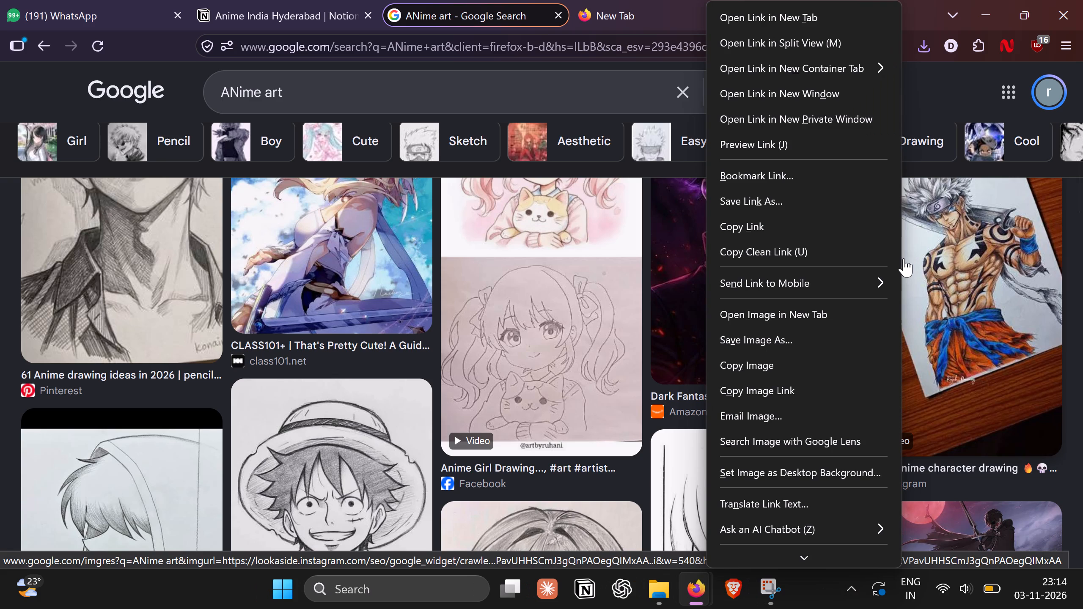
left_click(763, 391)
Open the art page from the Notion gallery and add a default cover to it.
left_click(337, 0)
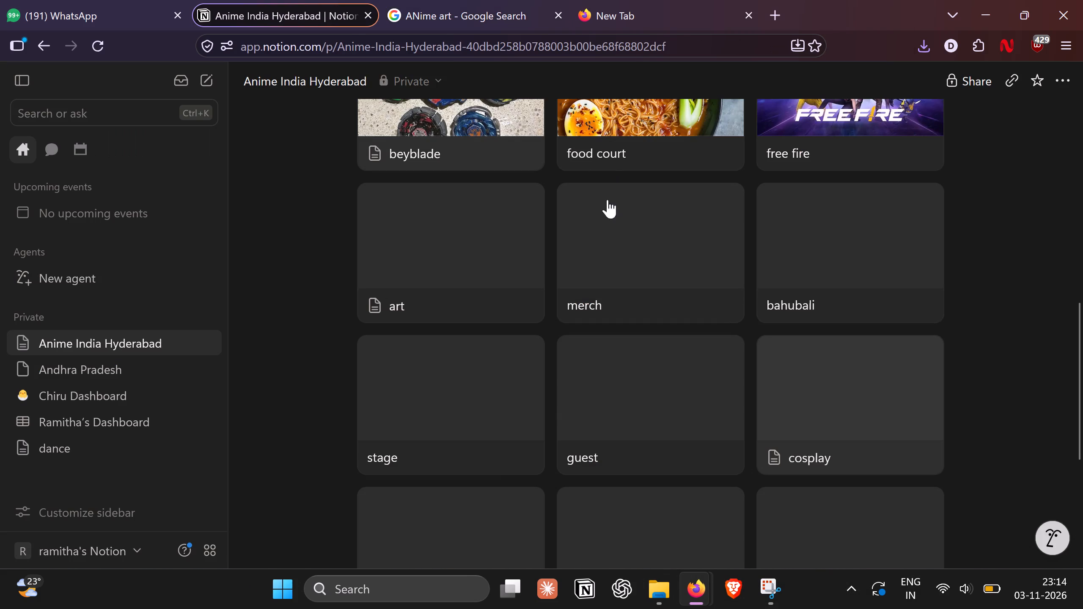
left_click(464, 241)
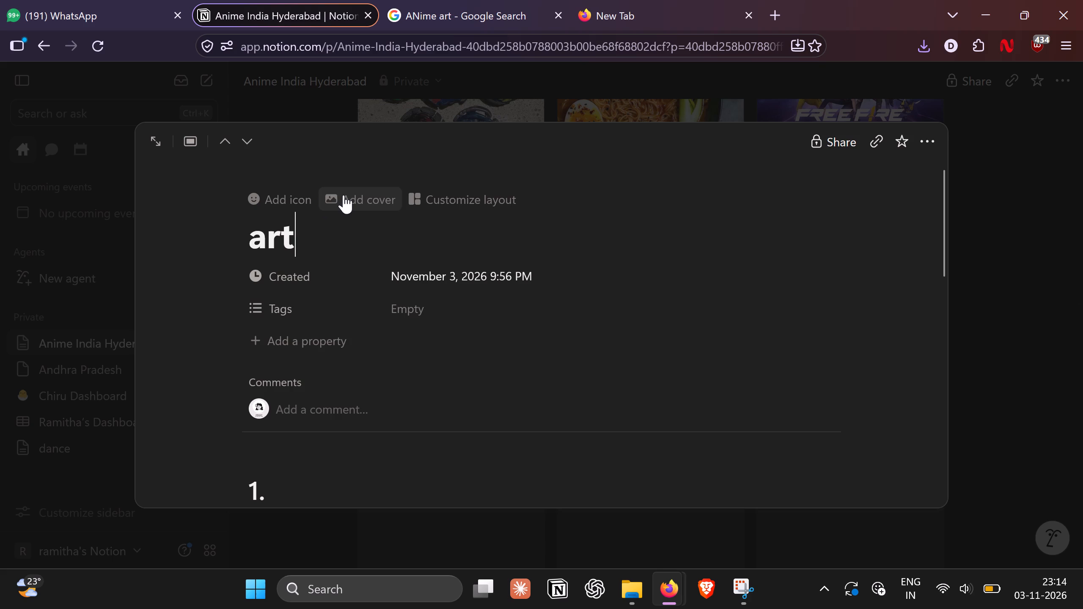
left_click(344, 195)
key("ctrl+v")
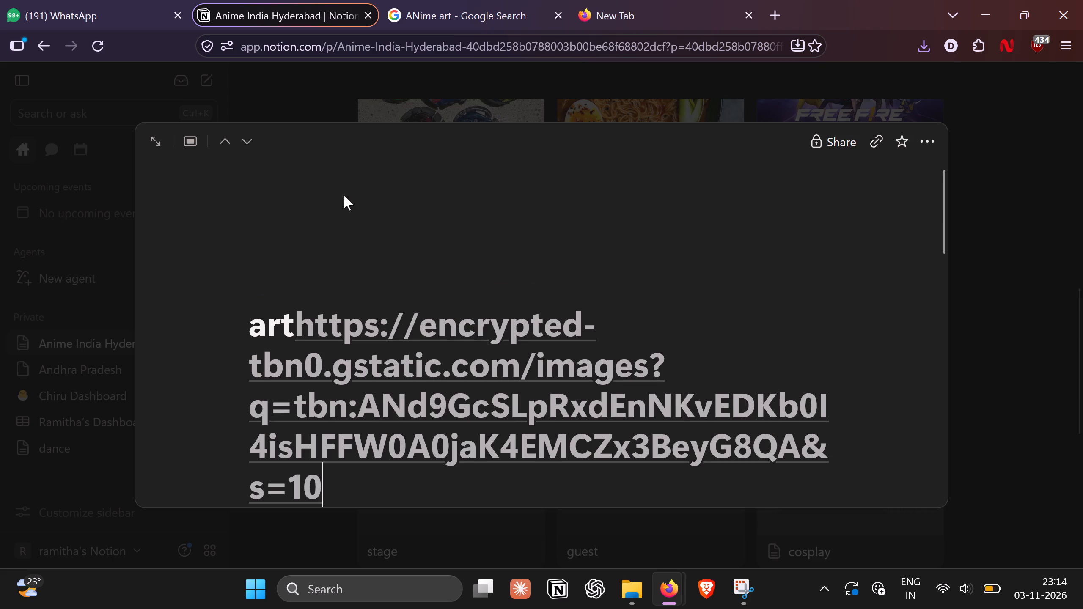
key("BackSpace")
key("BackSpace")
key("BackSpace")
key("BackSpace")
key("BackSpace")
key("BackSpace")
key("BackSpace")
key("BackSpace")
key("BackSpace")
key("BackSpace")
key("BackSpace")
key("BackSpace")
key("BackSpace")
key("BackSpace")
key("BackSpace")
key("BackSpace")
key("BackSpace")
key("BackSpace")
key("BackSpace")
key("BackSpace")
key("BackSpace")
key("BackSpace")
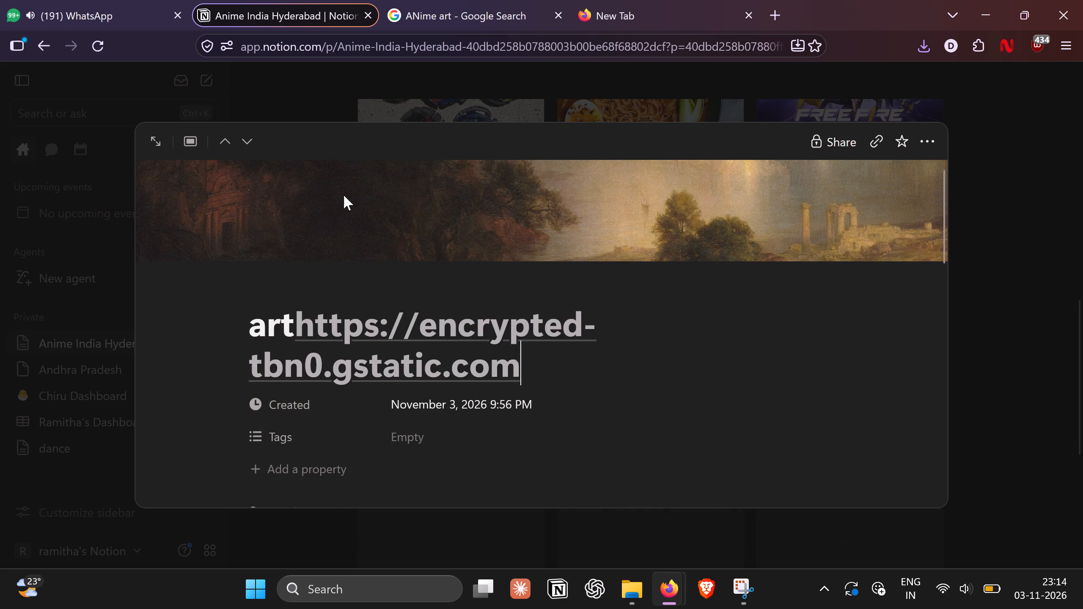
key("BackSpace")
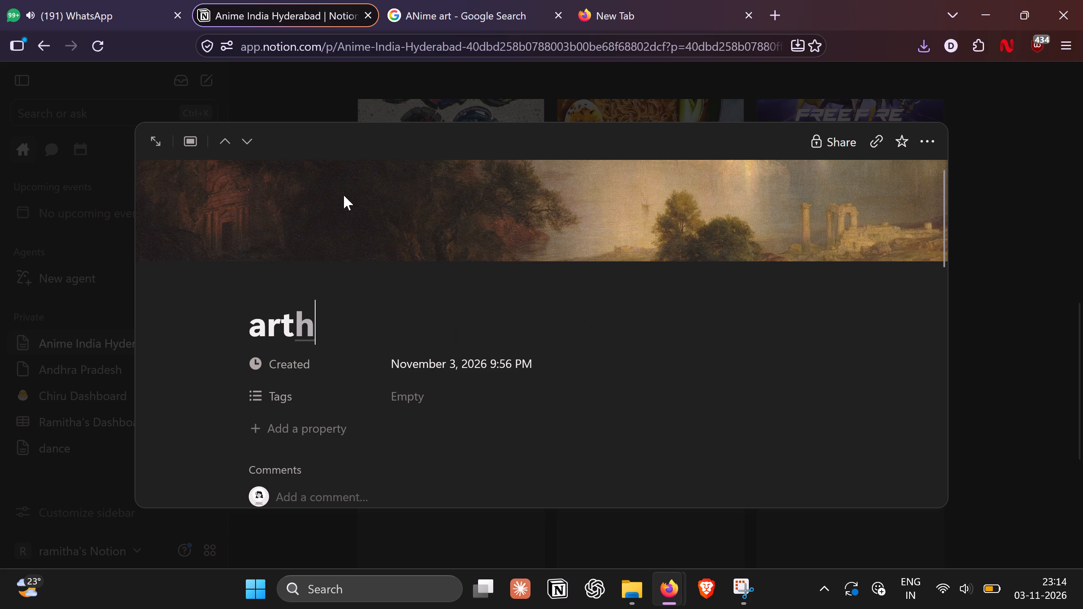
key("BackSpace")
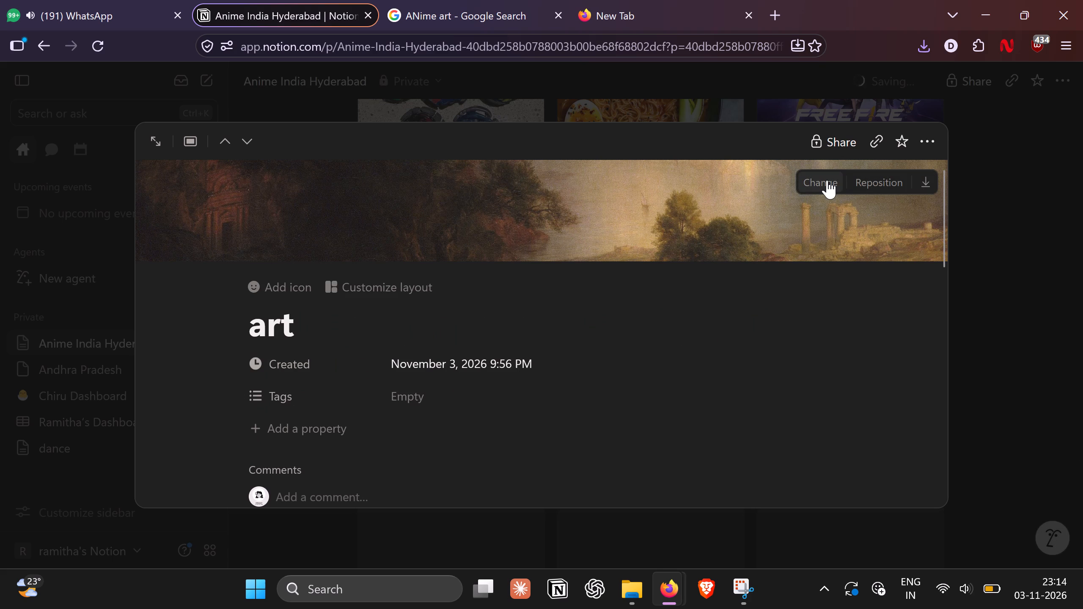
Replace the art page's default cover with the anime character drawing using its copied image link, and close the page.
left_click(827, 180)
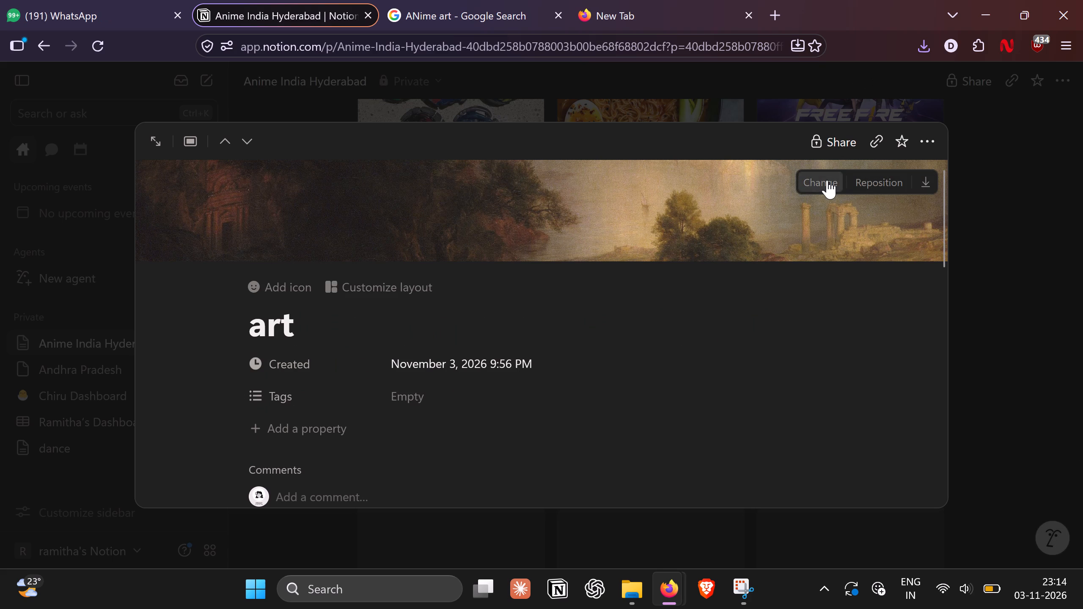
left_click(718, 176)
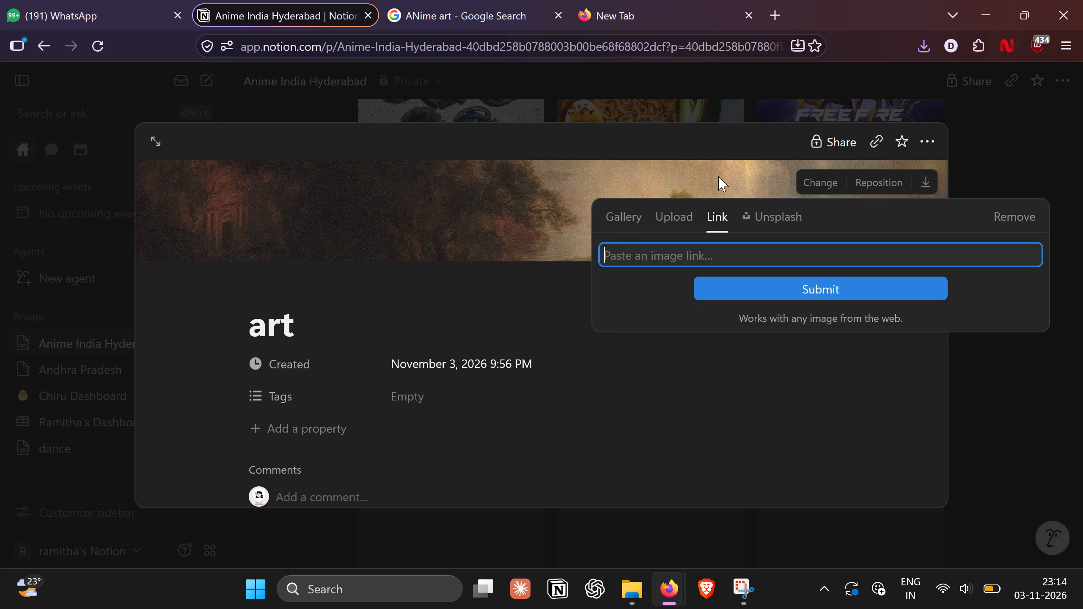
key("ctrl+v")
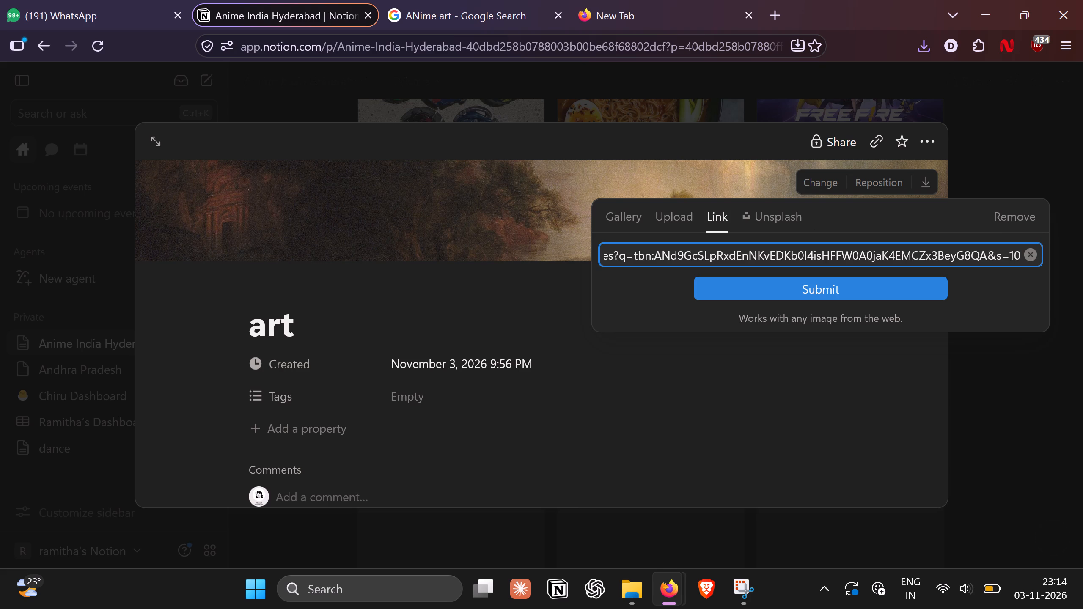
left_click(774, 291)
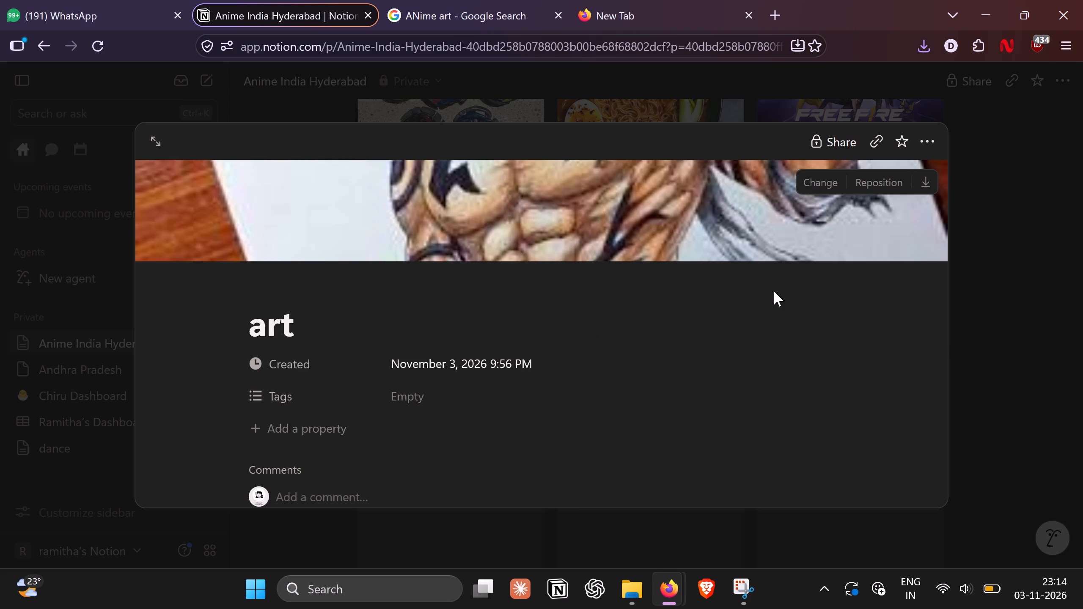
left_click(1000, 181)
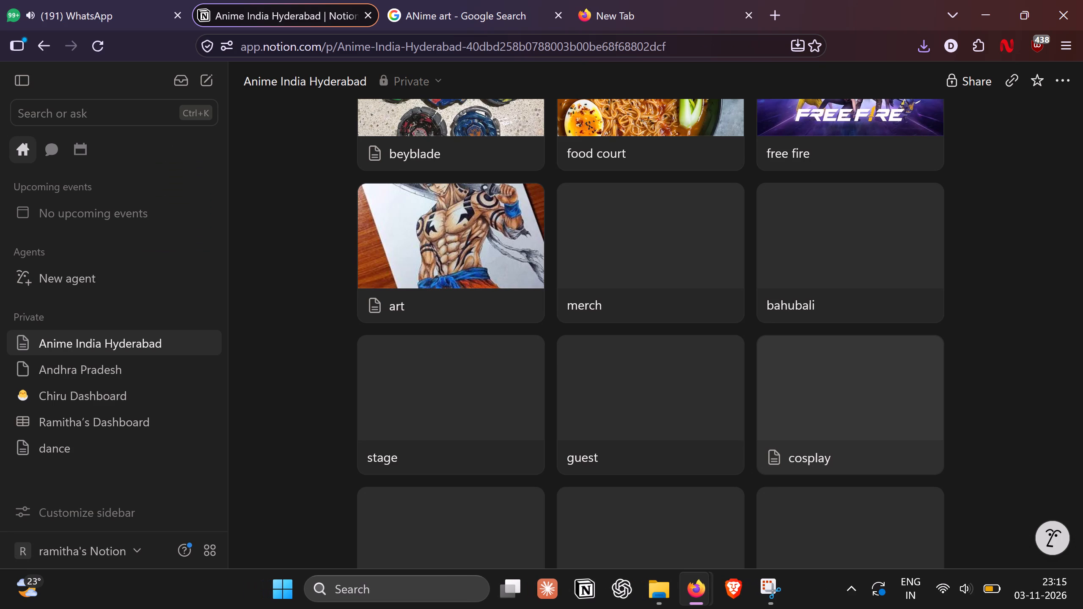
Open the duplicate cosplay page that has no cover in the gallery and copy its page contents.
scroll(897, 250, "up", 3)
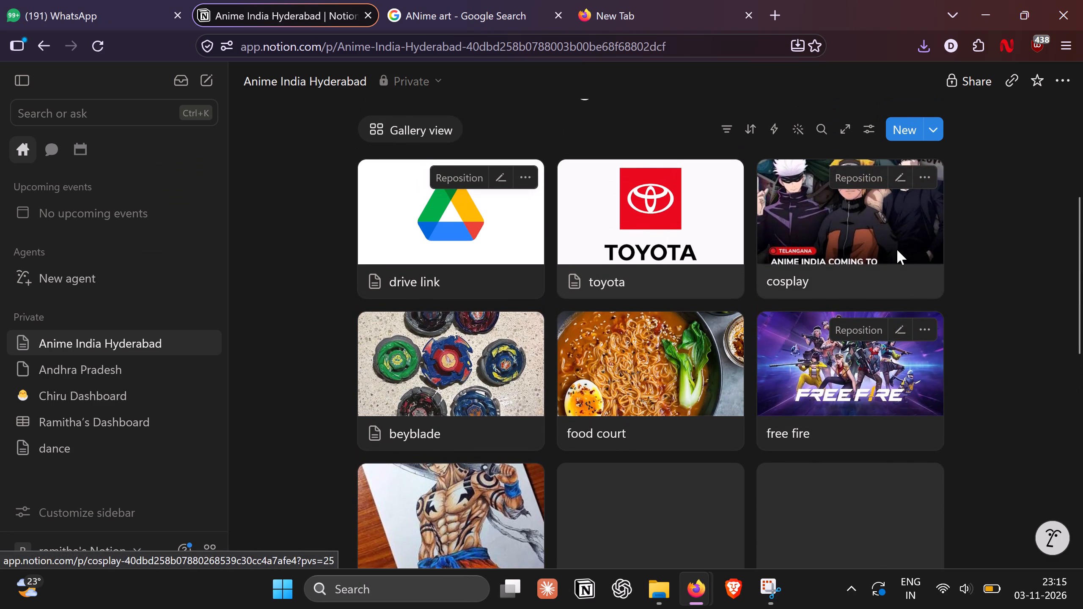
scroll(897, 250, "up", 1)
scroll(828, 251, "down", 4)
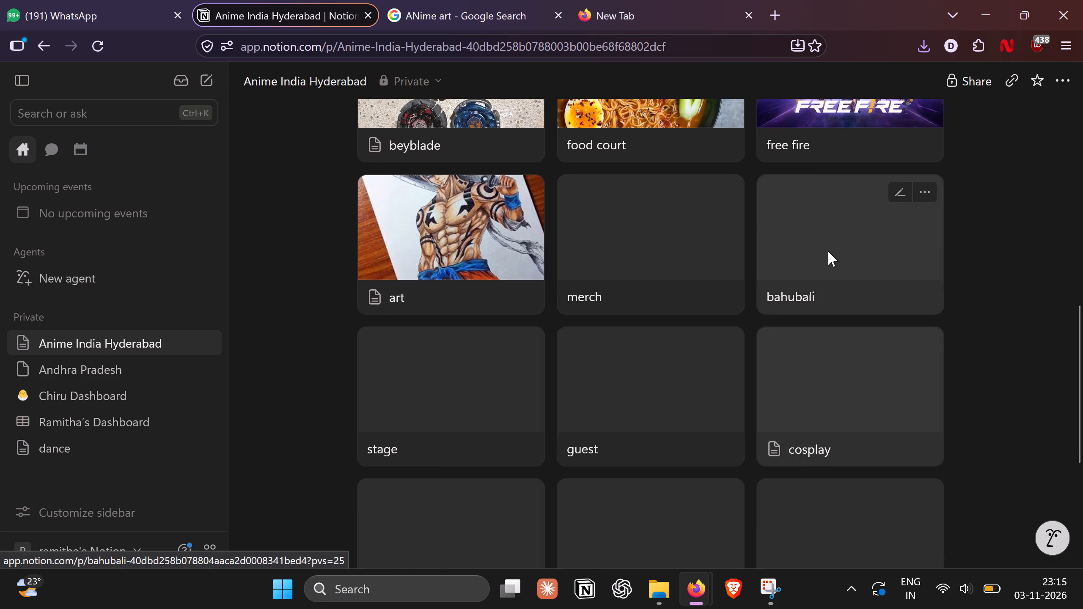
scroll(828, 251, "up", 4)
scroll(904, 181, "up", 1)
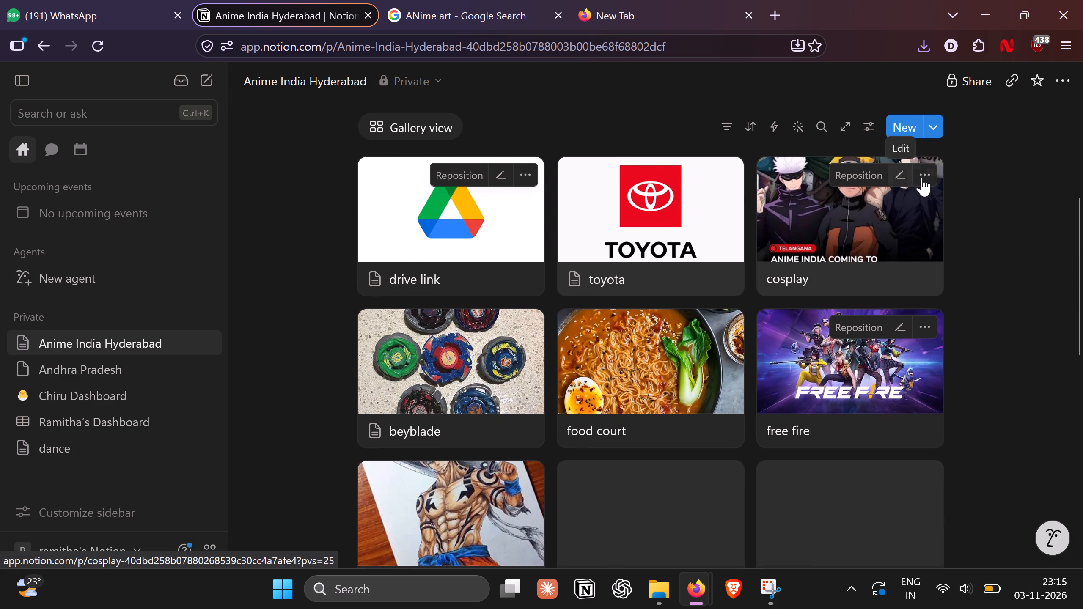
scroll(881, 377, "down", 4)
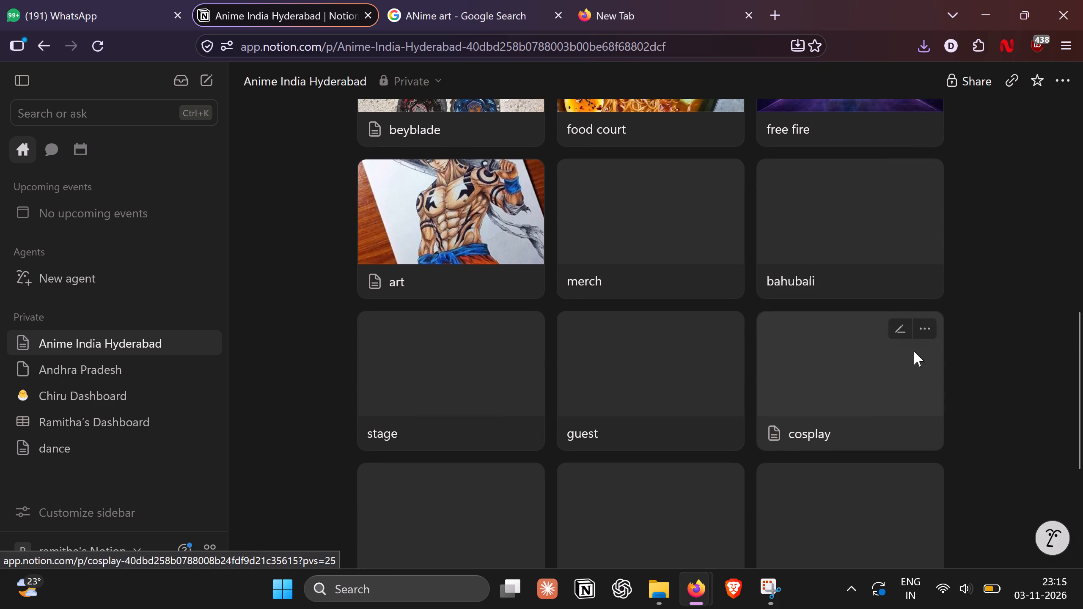
left_click(810, 397)
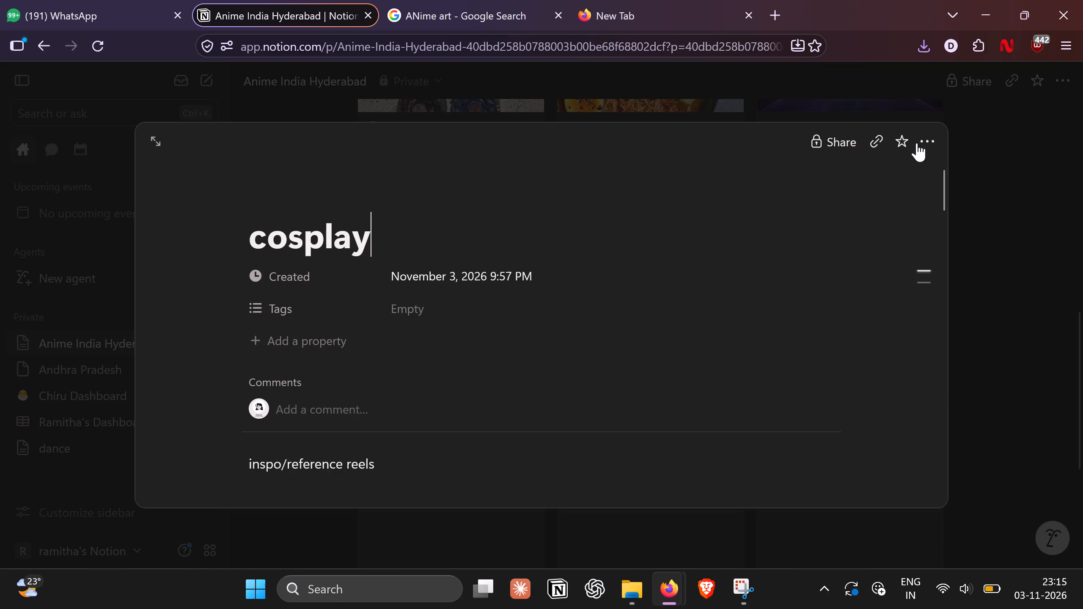
left_click(932, 138)
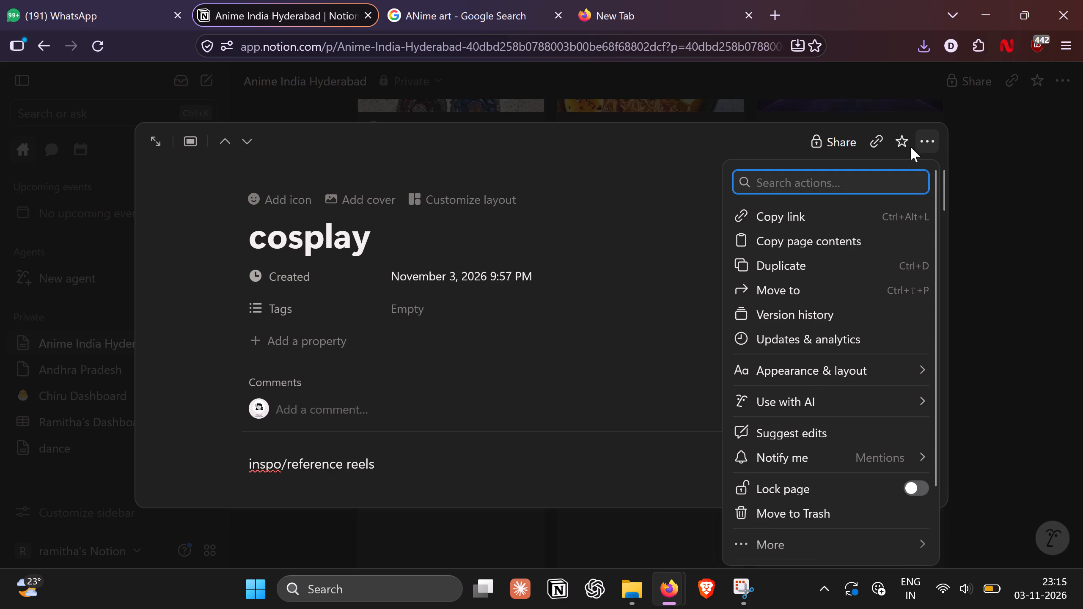
left_click(807, 241)
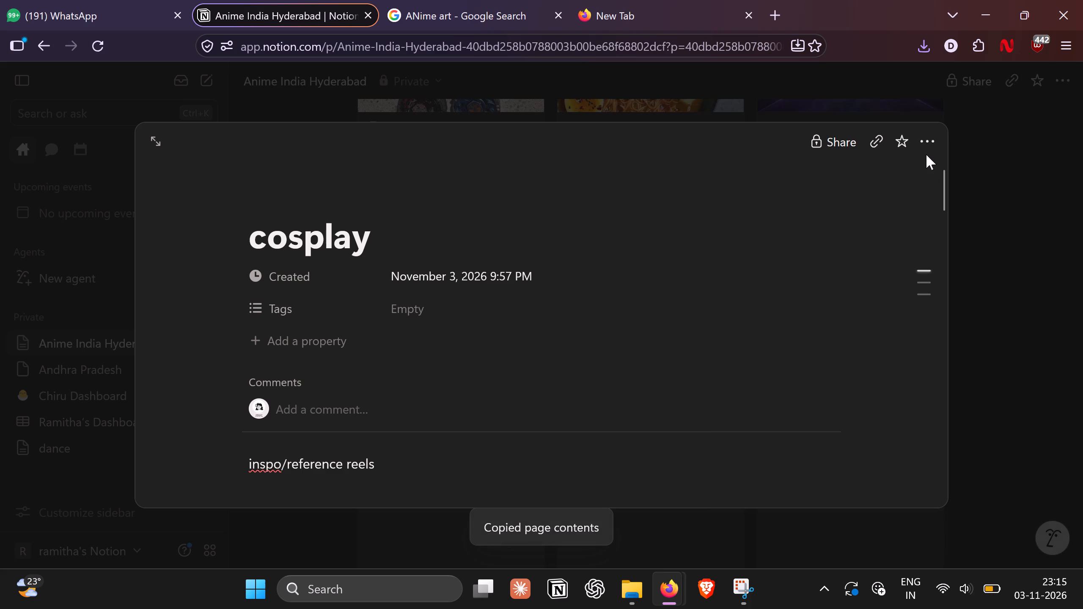
Move the coverless duplicate cosplay page to the trash.
left_click(926, 145)
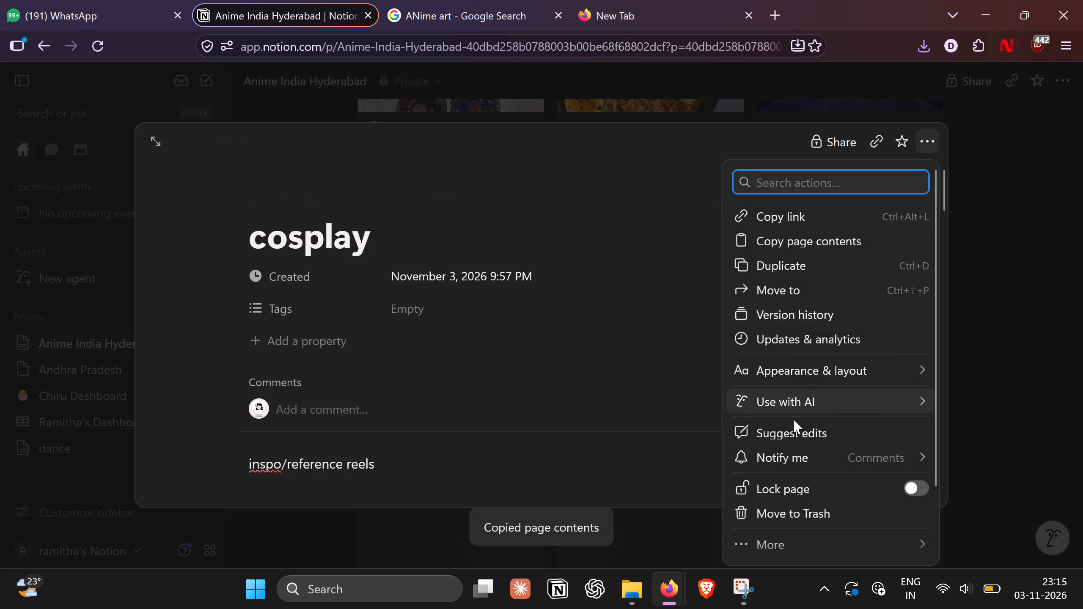
scroll(793, 419, "down", 2)
left_click(790, 438)
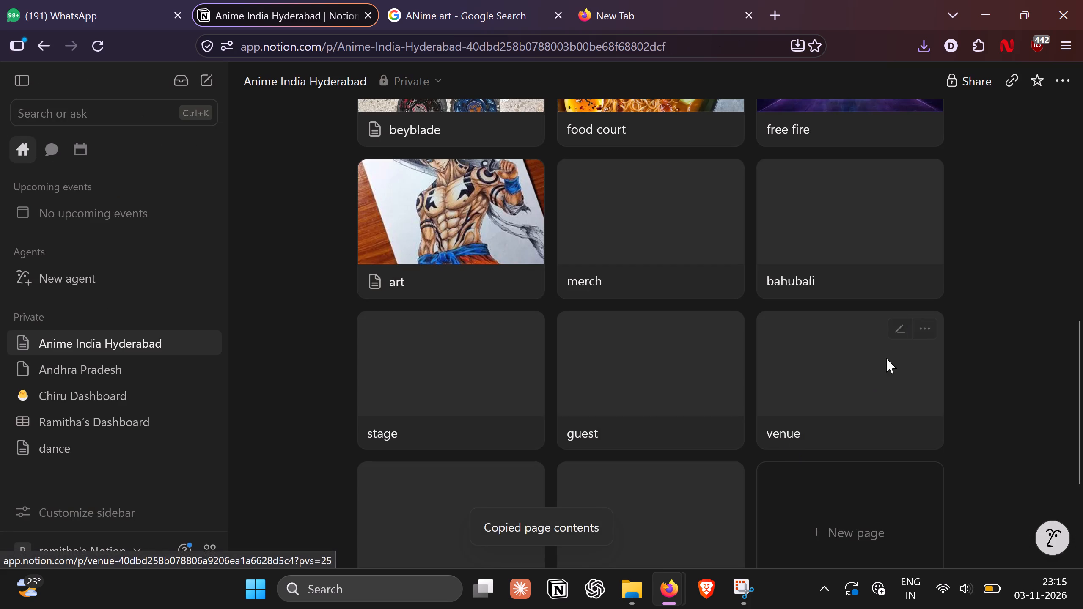
Paste the copied reels and script contents into the body of the cosplay page that has the anime cover, and close it.
scroll(899, 312, "up", 5)
left_click(838, 263)
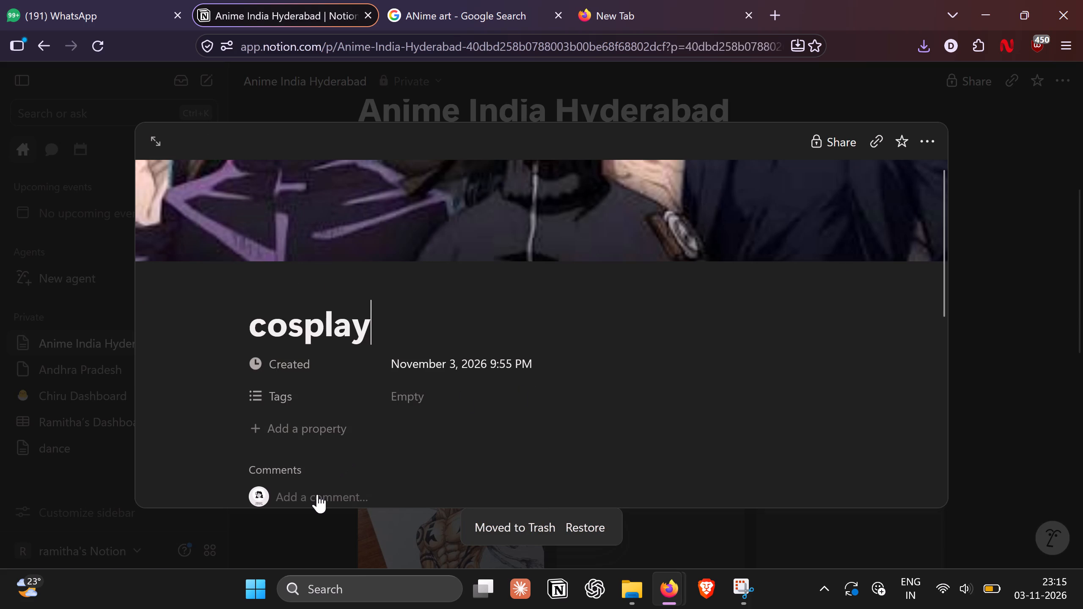
scroll(317, 494, "down", 3)
left_click(348, 289)
right_click(348, 289)
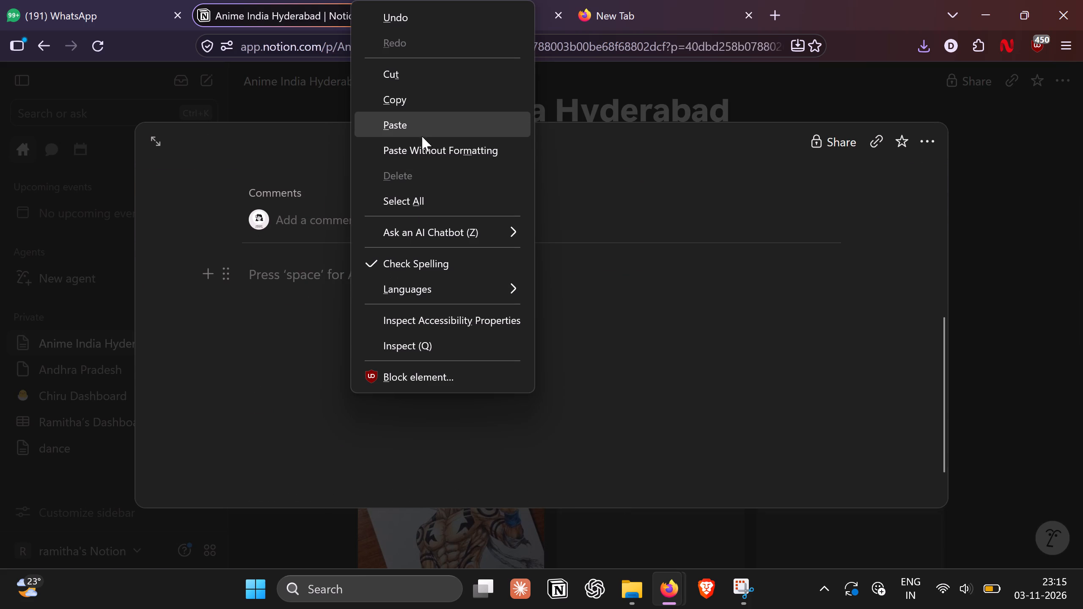
left_click(421, 130)
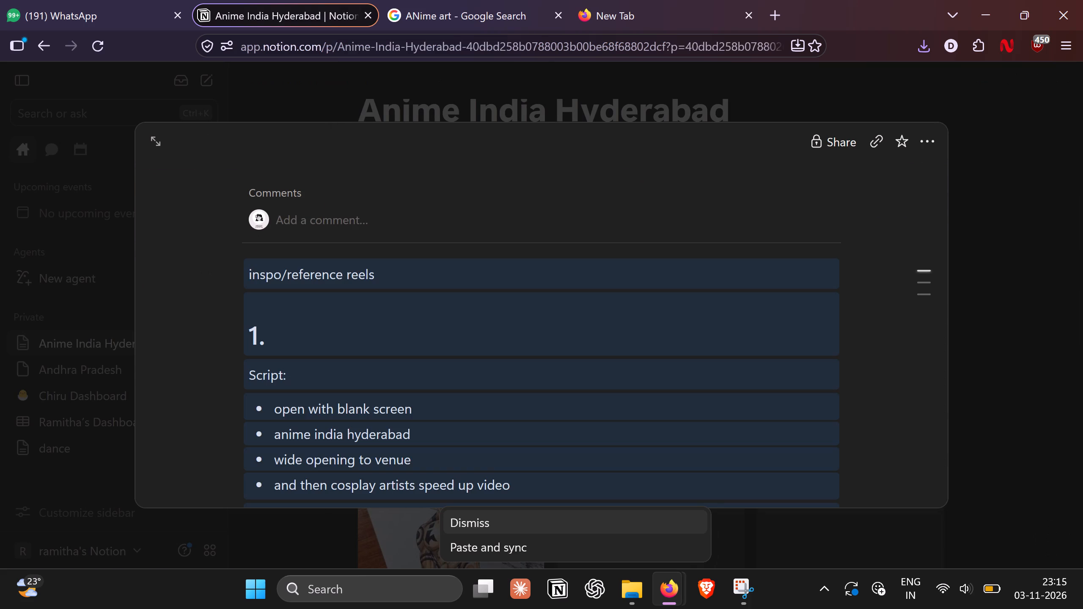
left_click(1034, 261)
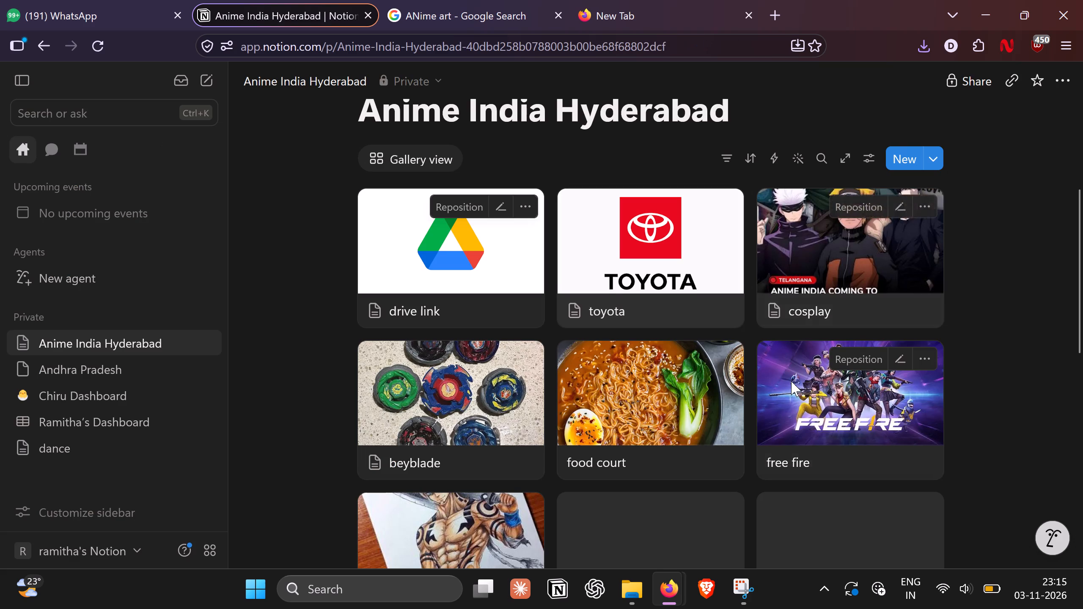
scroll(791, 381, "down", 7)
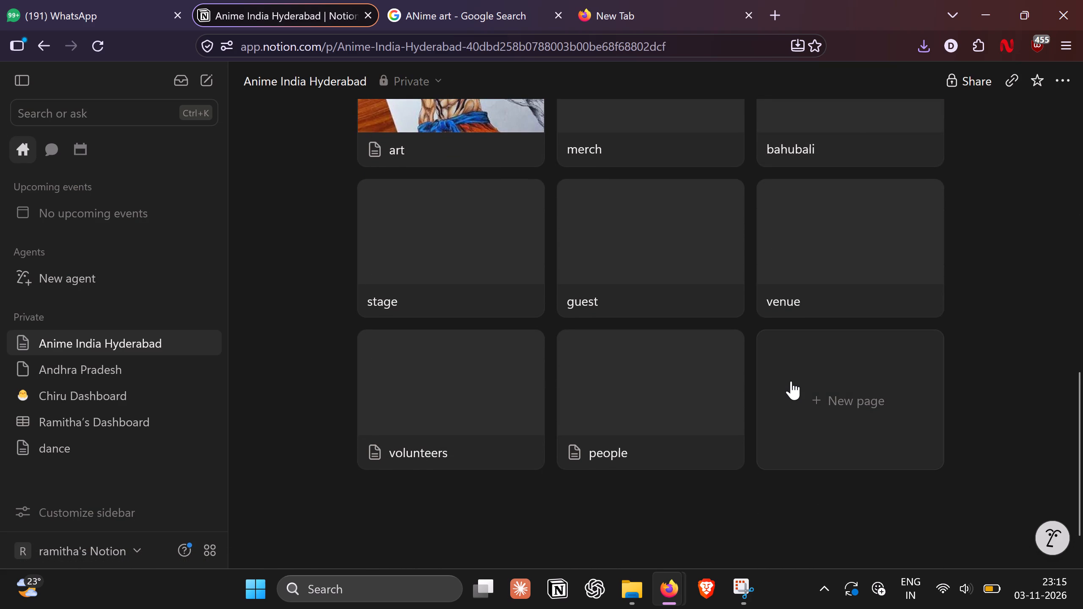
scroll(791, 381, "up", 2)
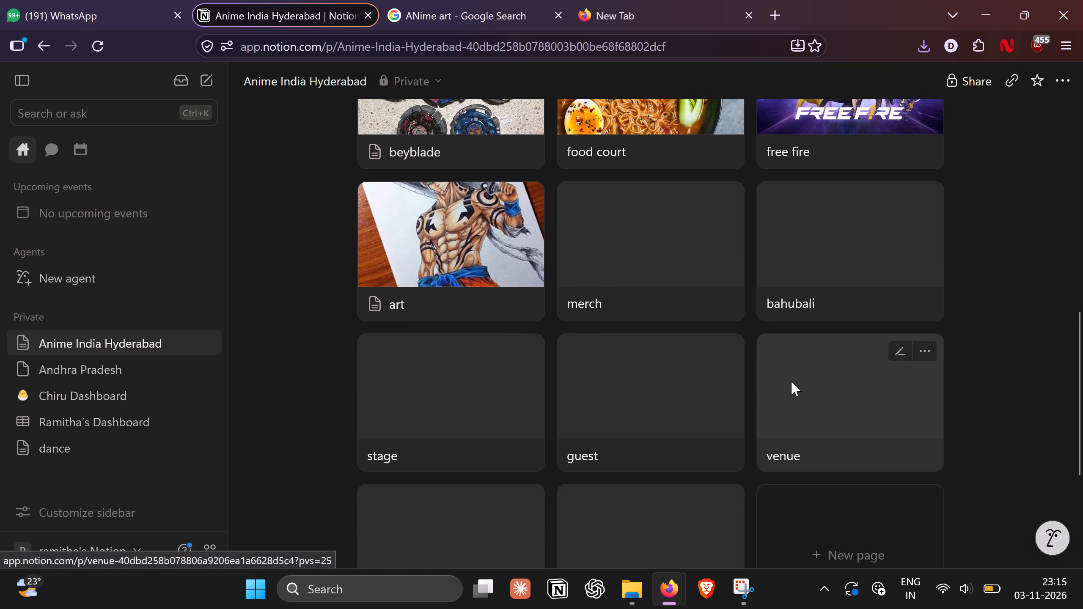
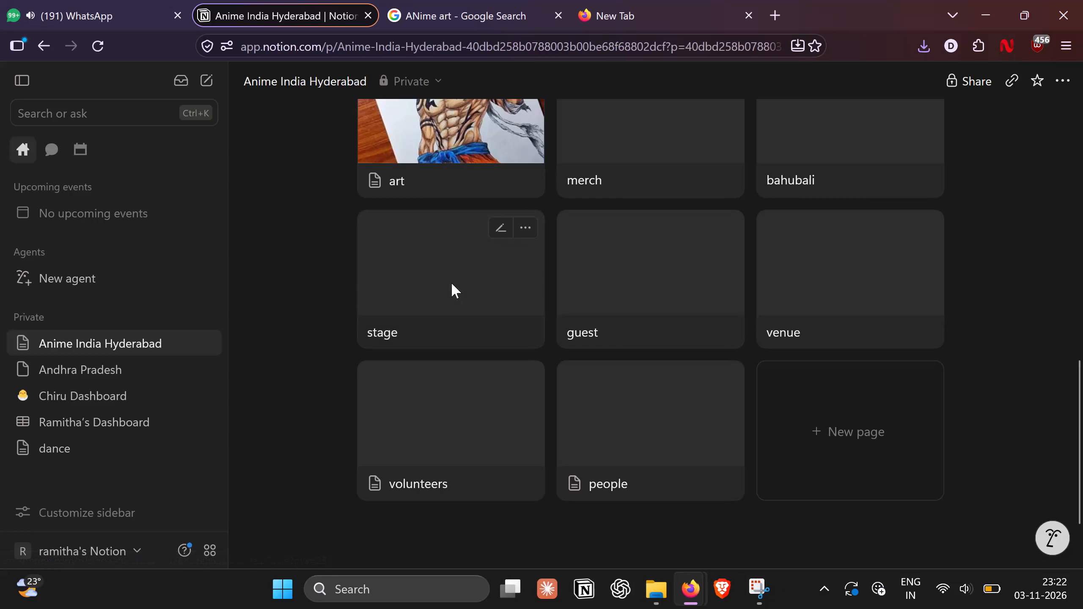
Paste the copied Instagram reel link into the empty body of the stage page.
scroll(335, 414, "down", 1)
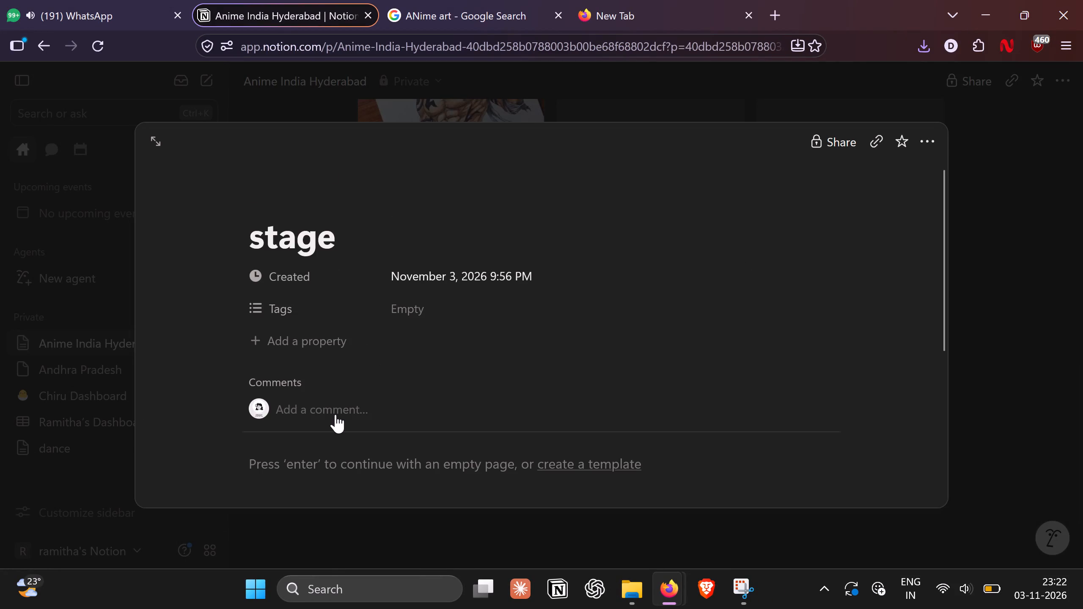
scroll(335, 414, "down", 1)
left_click(306, 297)
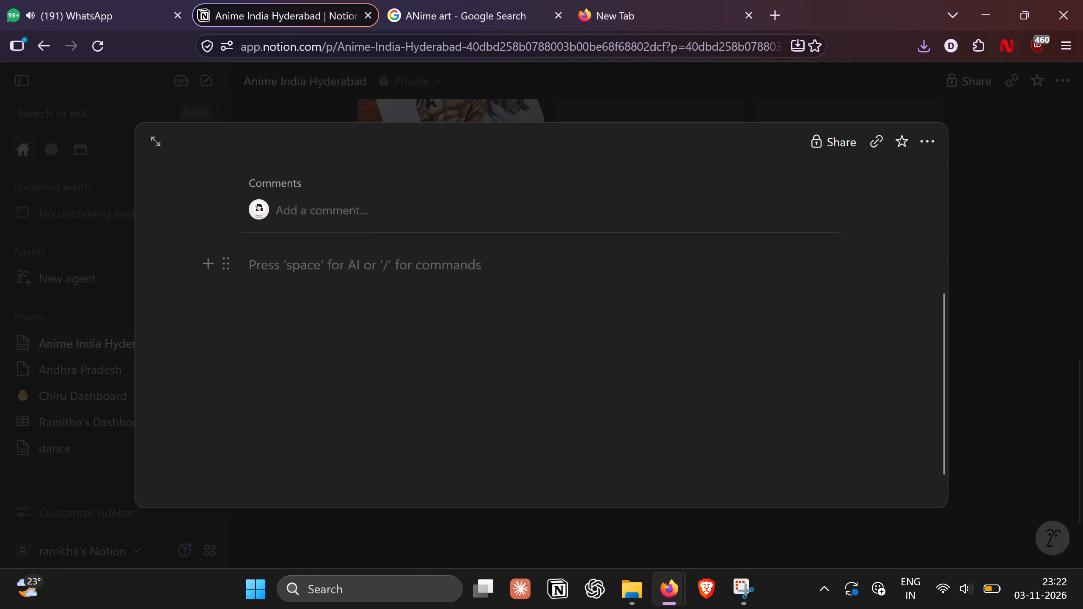
key("ctrl+v")
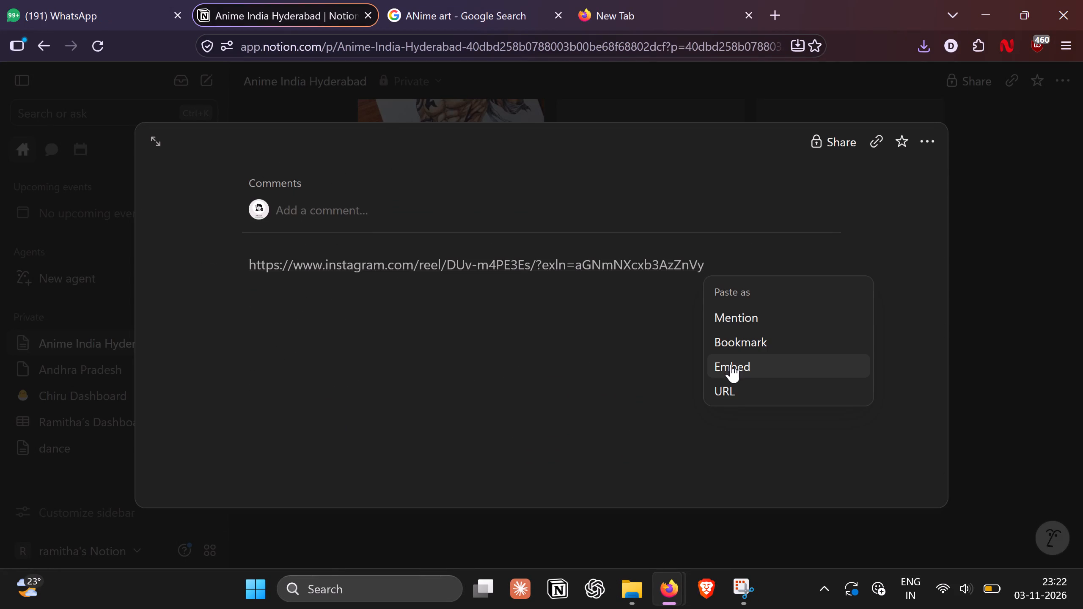
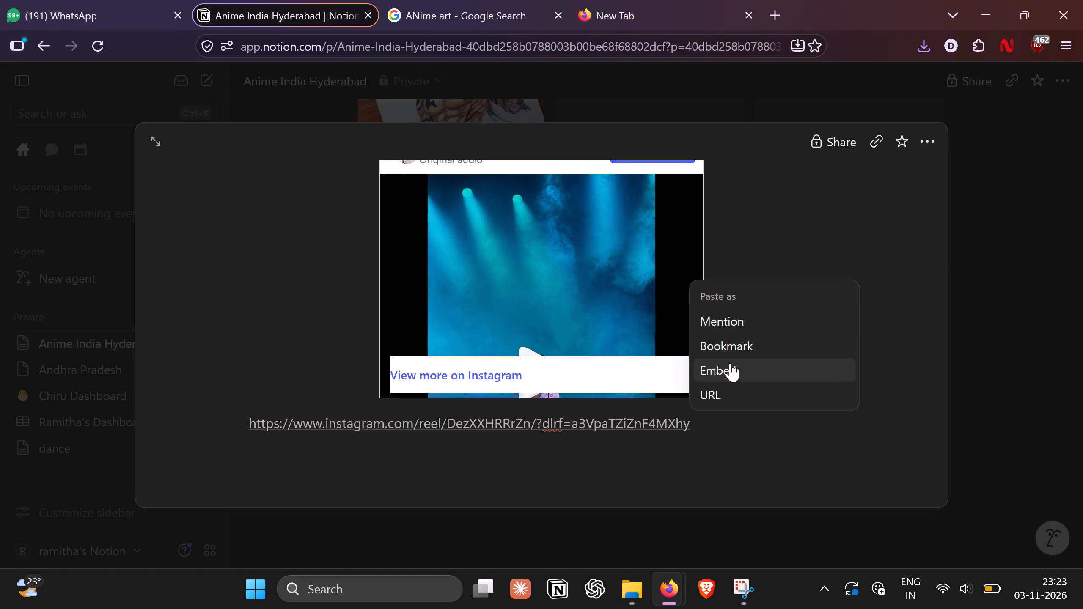
Increase the height of the embedded Instagram reel showing the performer on the blue-lit stage so the full video frame fits.
left_click_drag(541, 387, 539, 439)
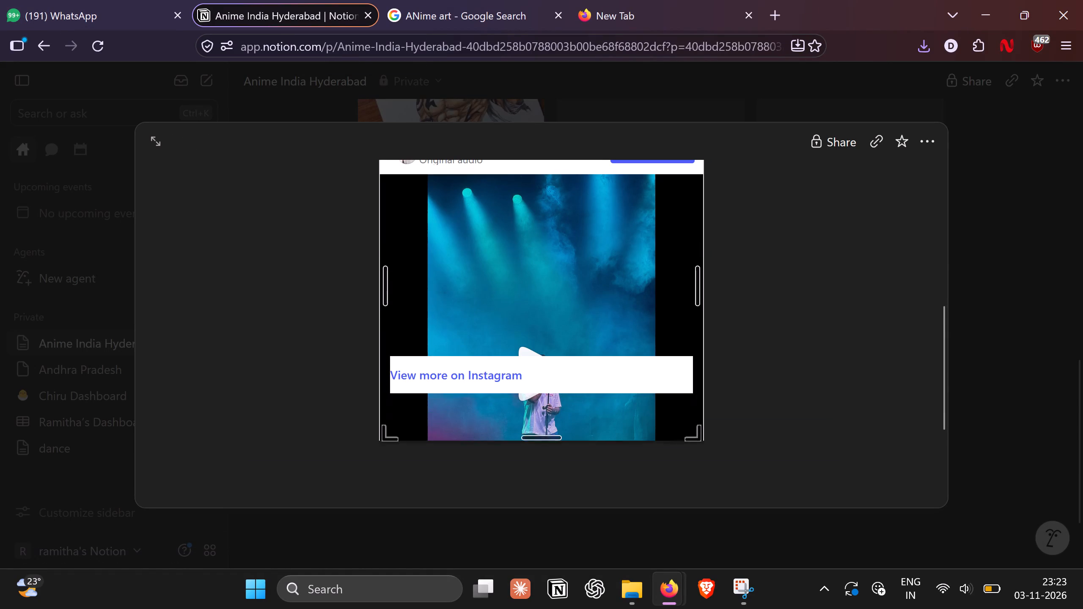
left_click_drag(539, 439, 537, 521)
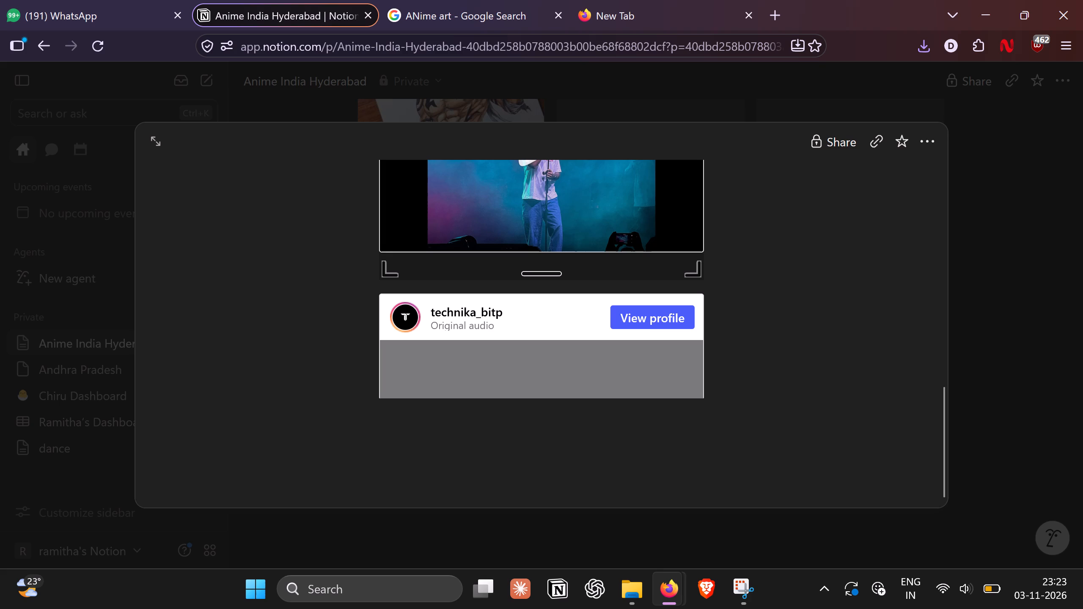
left_click(545, 270)
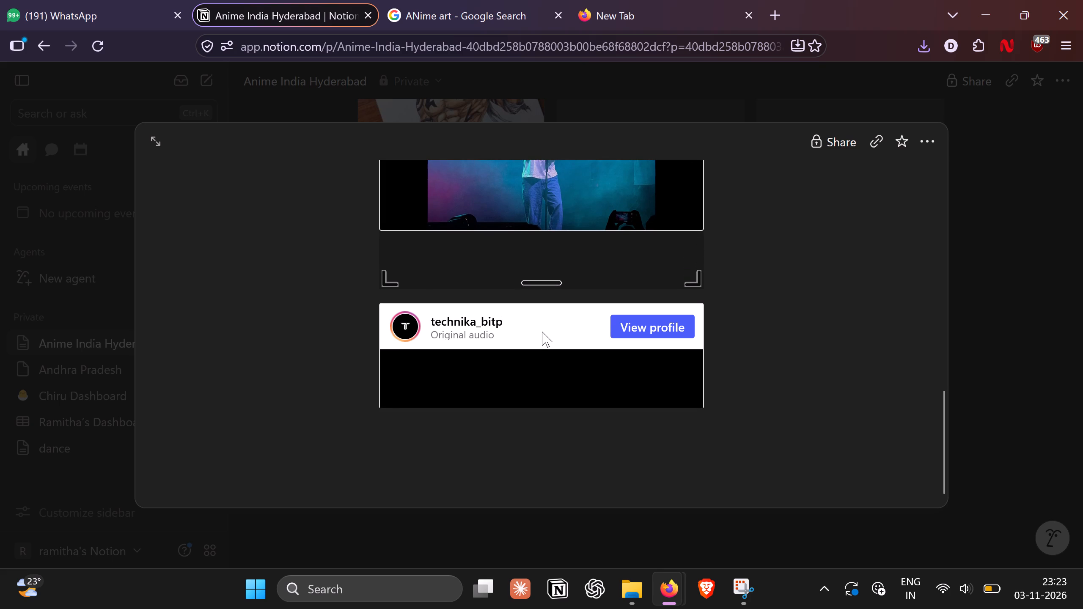
Increase the height of the technika_bitp Instagram reel embed below it to fit its full video frame.
scroll(555, 320, "down", 1)
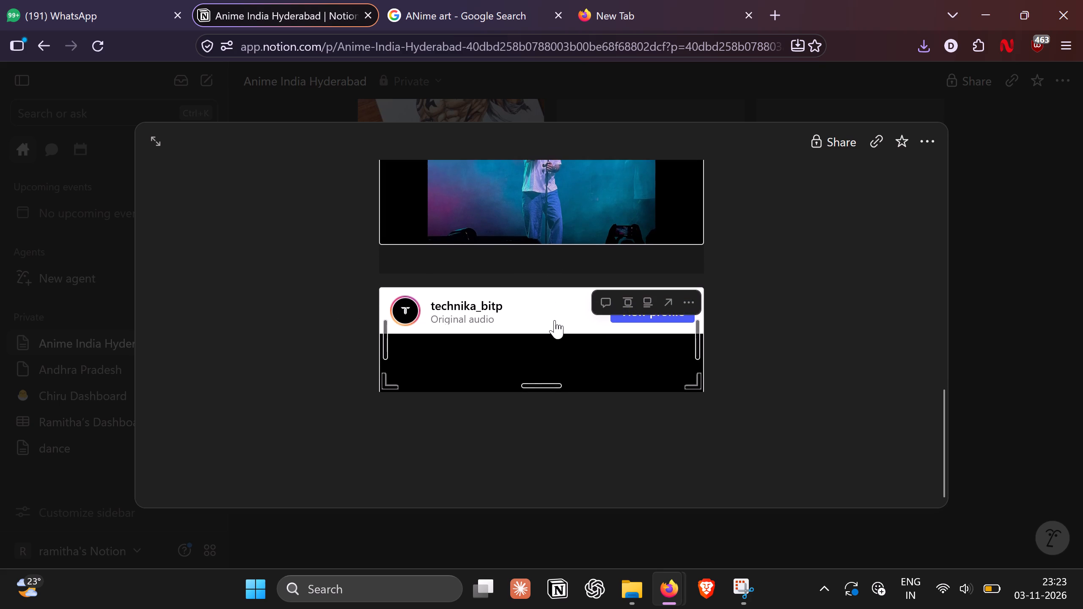
scroll(555, 320, "down", 1)
left_click_drag(546, 391, 550, 523)
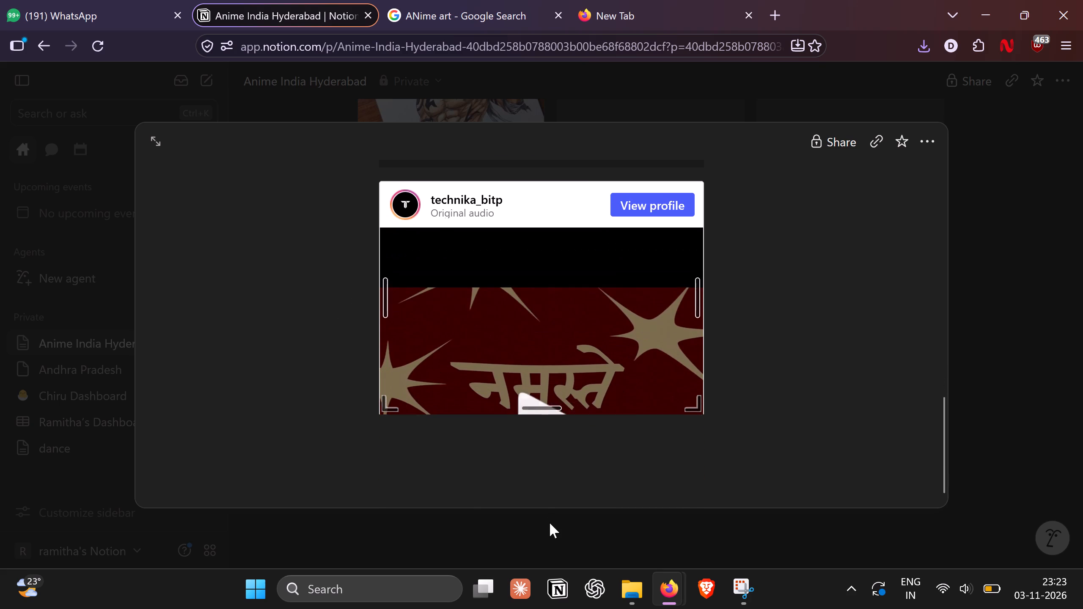
left_click_drag(550, 523, 557, 598)
scroll(554, 397, "down", 2)
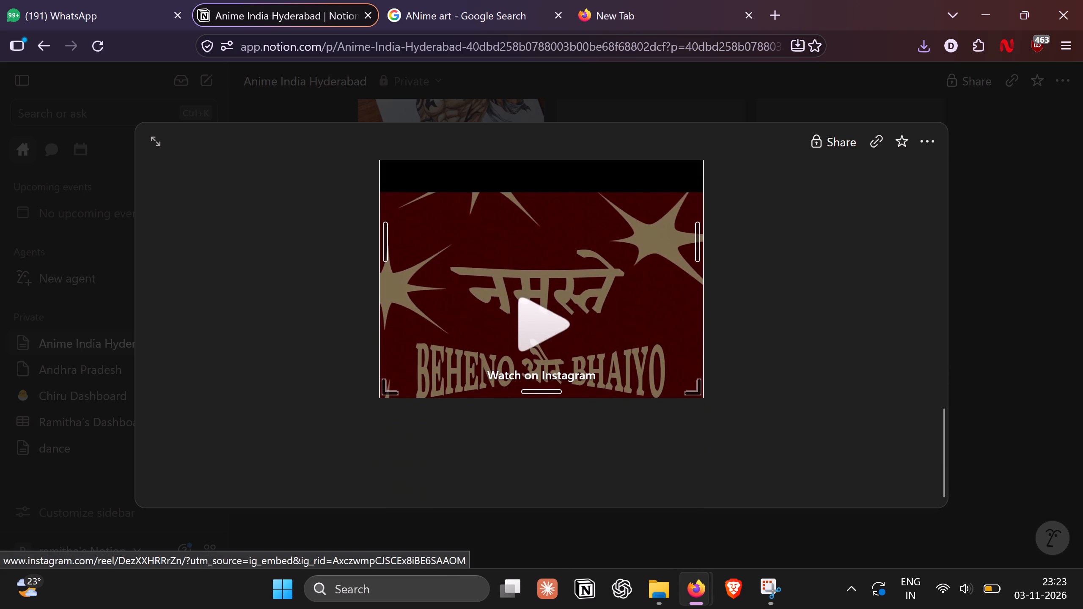
left_click_drag(549, 391, 551, 520)
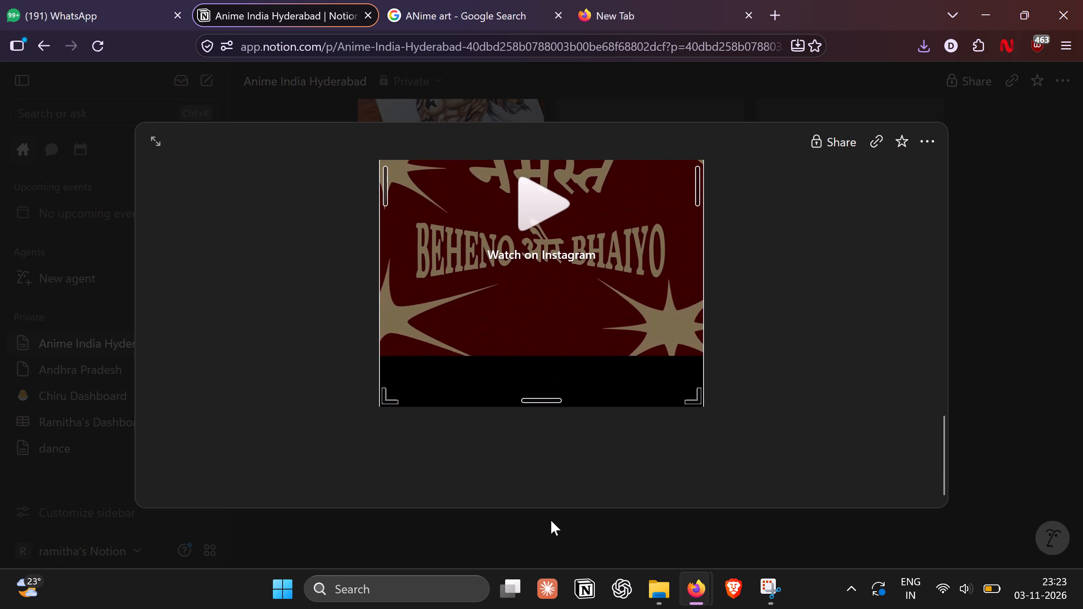
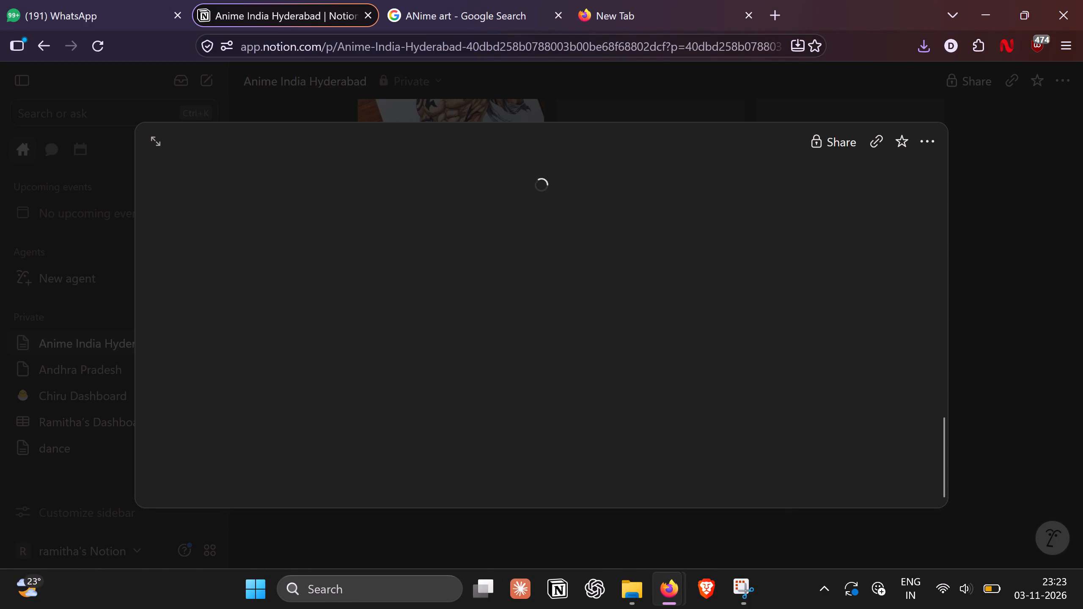
Paste the copied Instagram reel link at the end of the stage page as an embed.
left_click(519, 444)
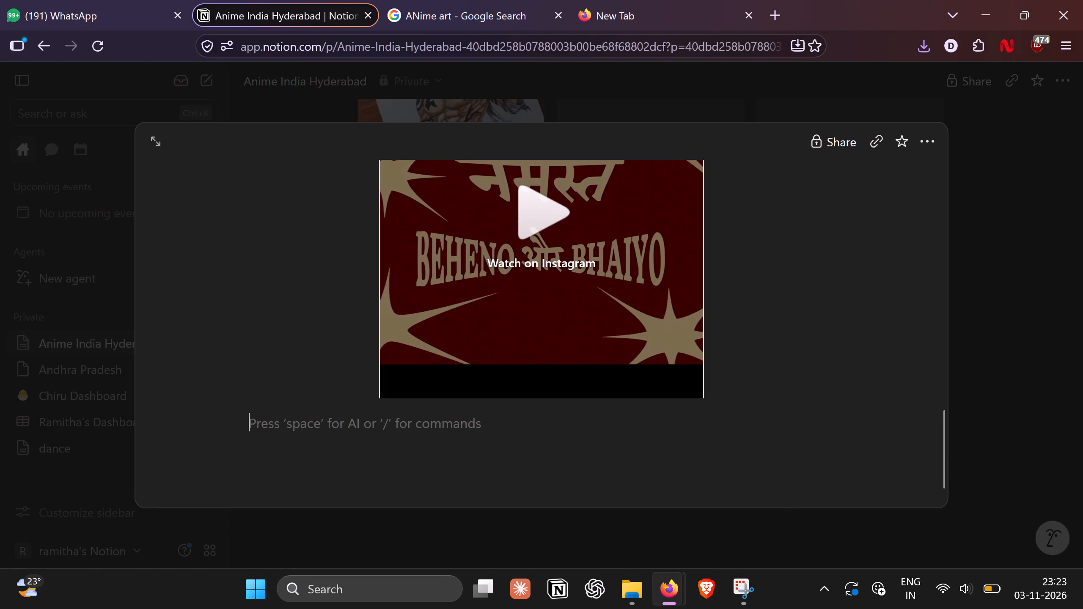
key("ctrl+v")
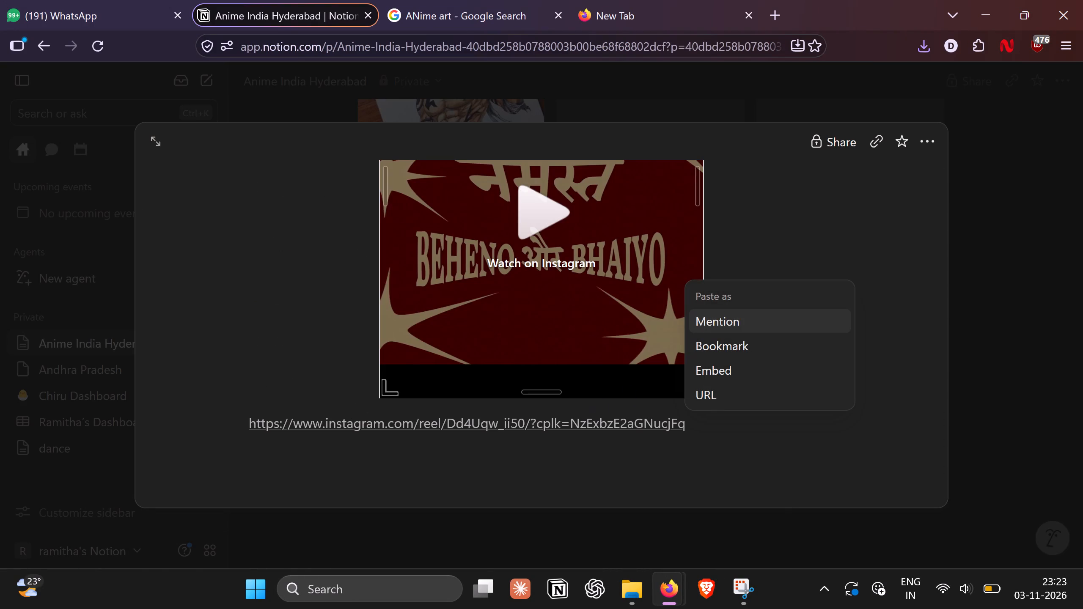
left_click(713, 376)
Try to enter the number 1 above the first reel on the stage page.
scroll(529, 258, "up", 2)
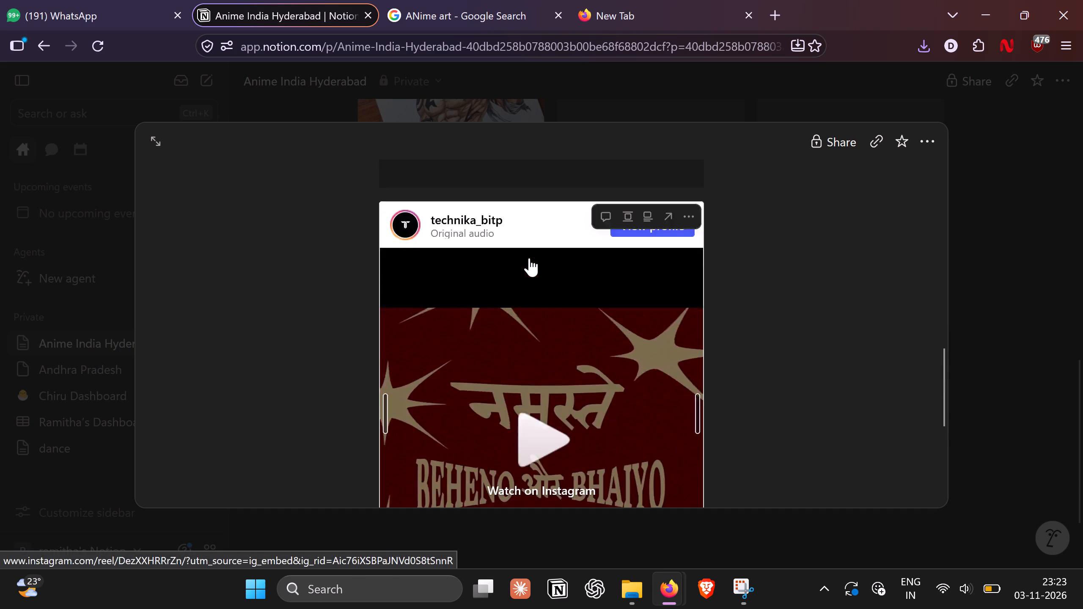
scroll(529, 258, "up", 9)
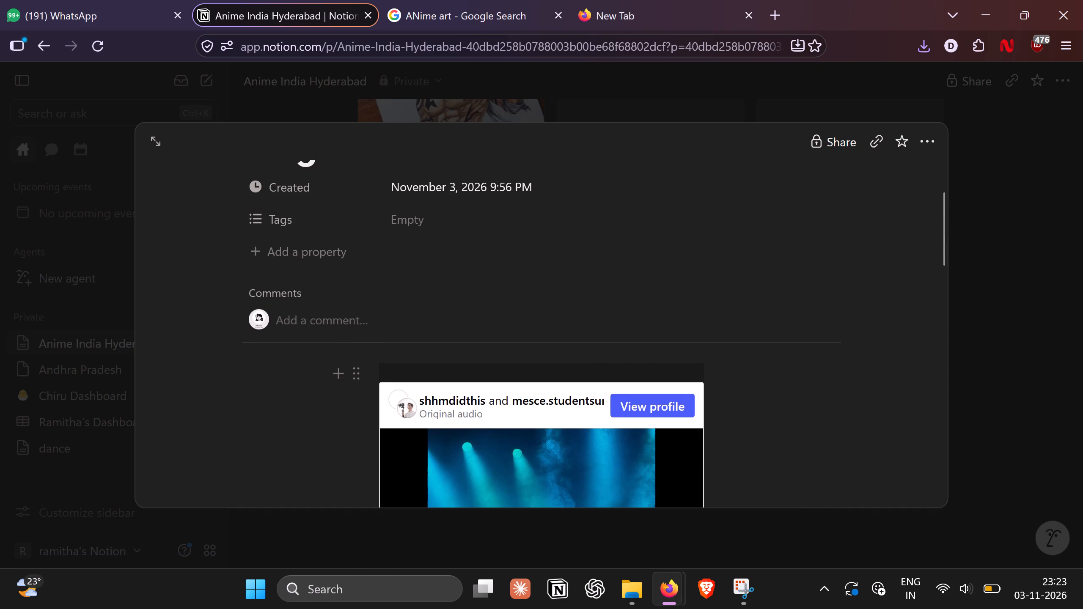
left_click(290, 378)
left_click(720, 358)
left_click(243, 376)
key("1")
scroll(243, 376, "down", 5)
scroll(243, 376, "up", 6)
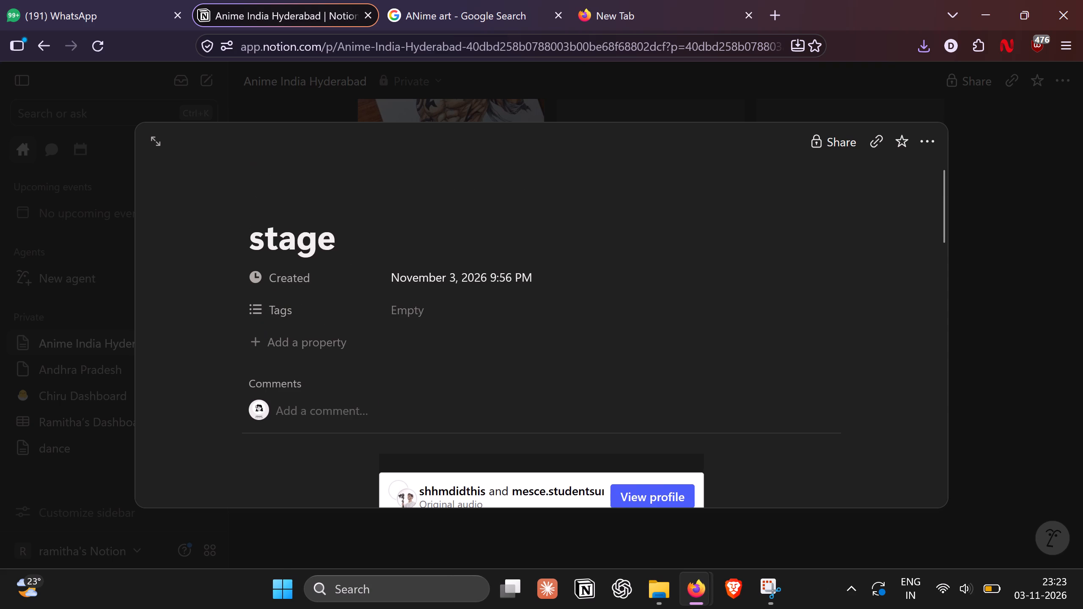
Insert an empty text block between the first and second reels on the stage page.
left_click(291, 447)
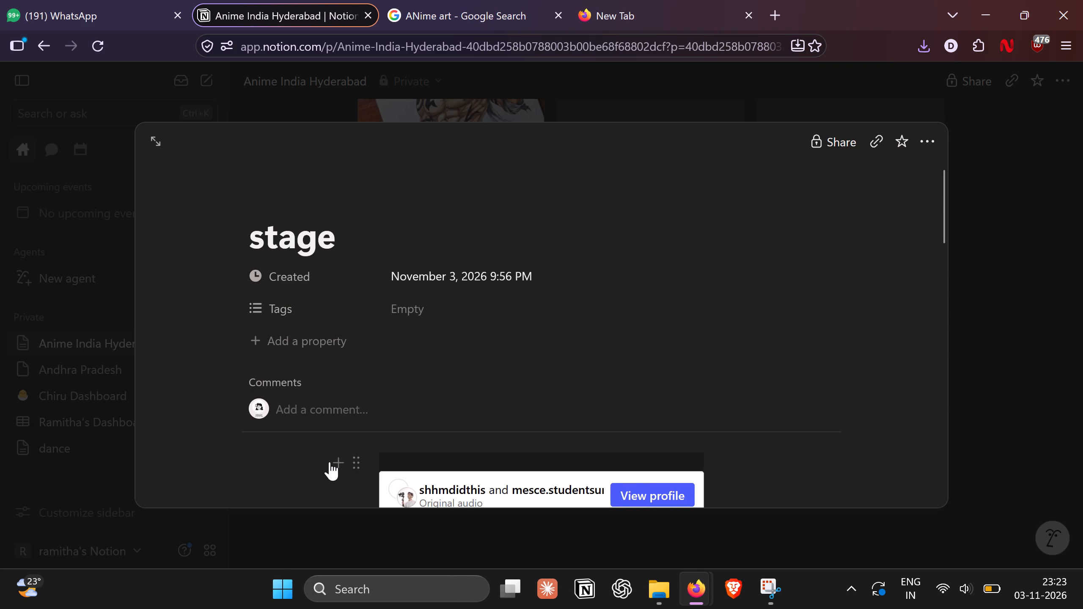
left_click_drag(354, 462, 354, 489)
scroll(340, 422, "down", 1)
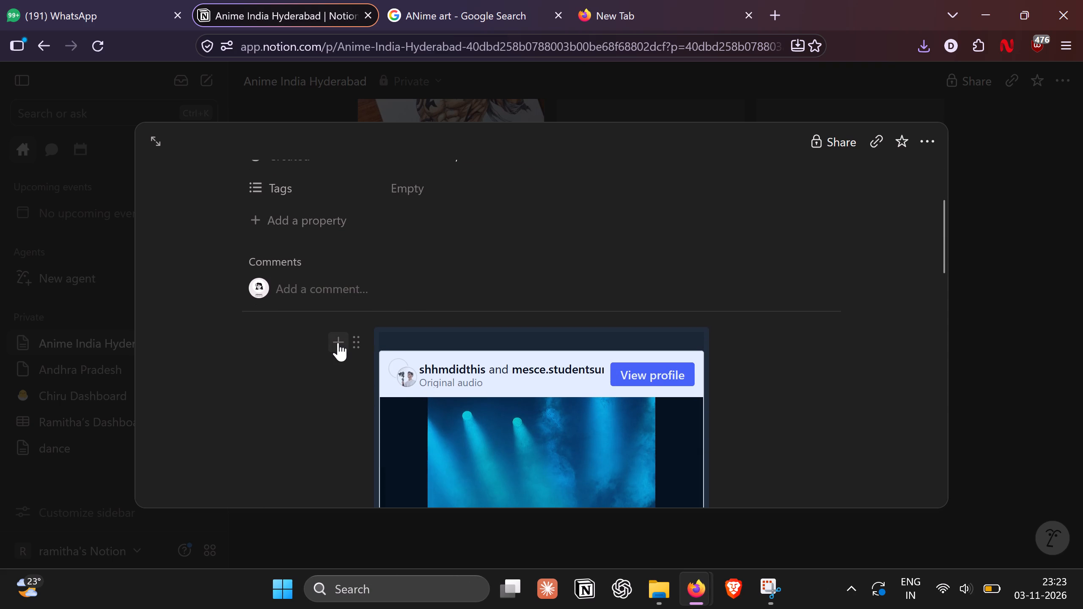
left_click(338, 343)
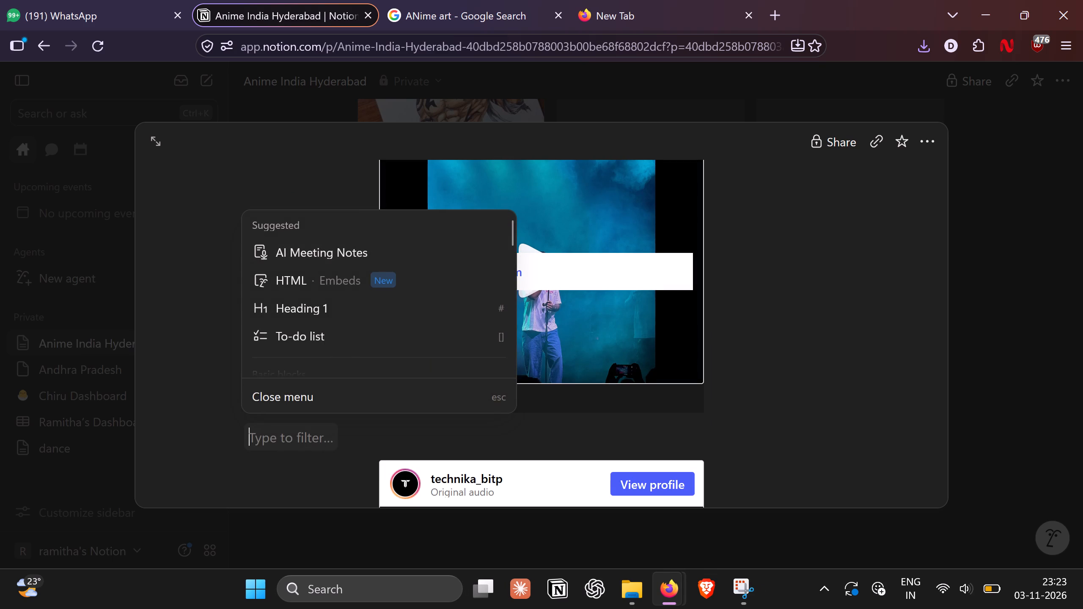
left_click(192, 378)
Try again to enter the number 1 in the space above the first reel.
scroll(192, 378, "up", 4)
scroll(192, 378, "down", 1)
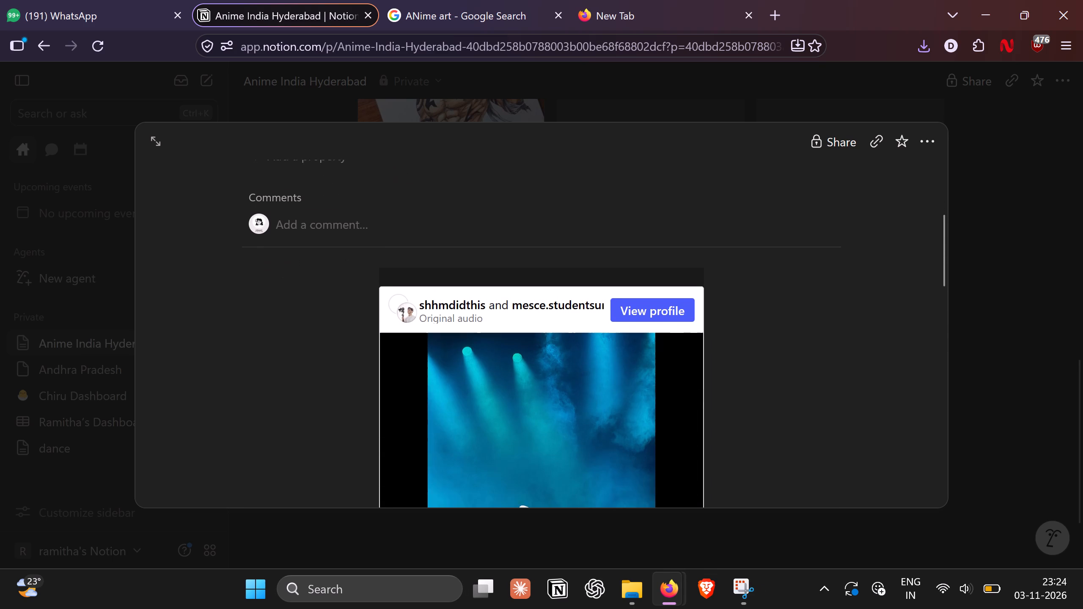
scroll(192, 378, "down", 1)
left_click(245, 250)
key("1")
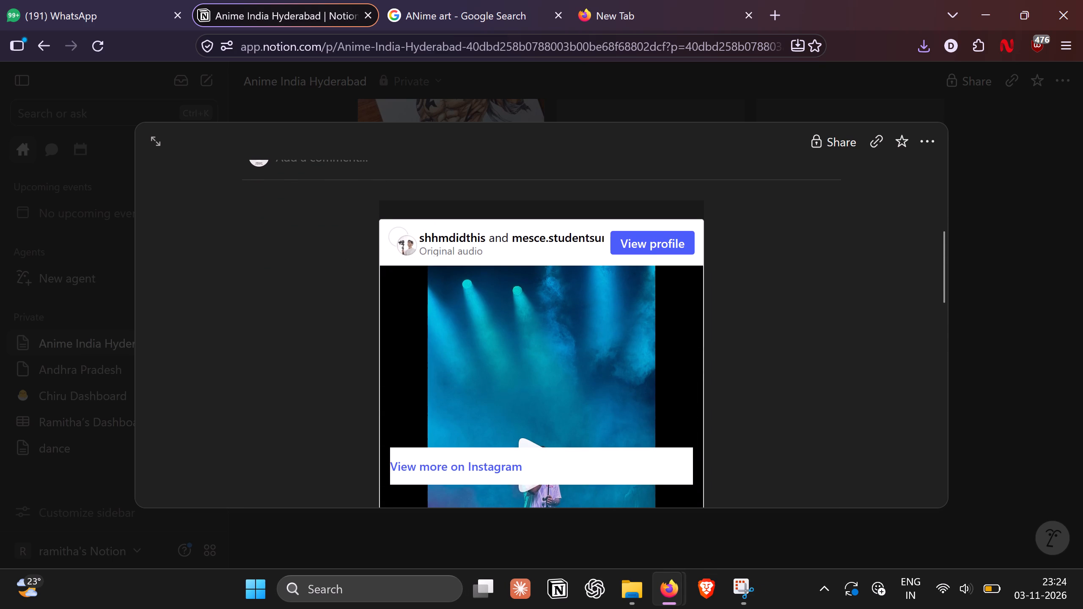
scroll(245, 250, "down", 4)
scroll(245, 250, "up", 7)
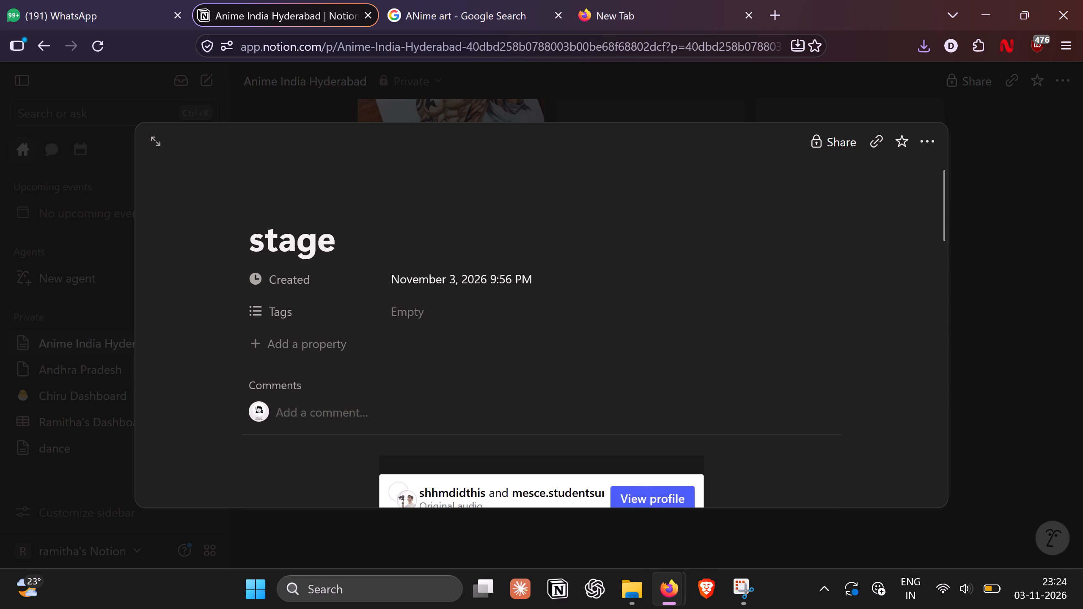
Add a Heading 1 reading "1." above the first reel, starting a new line from the page title.
scroll(245, 250, "down", 1)
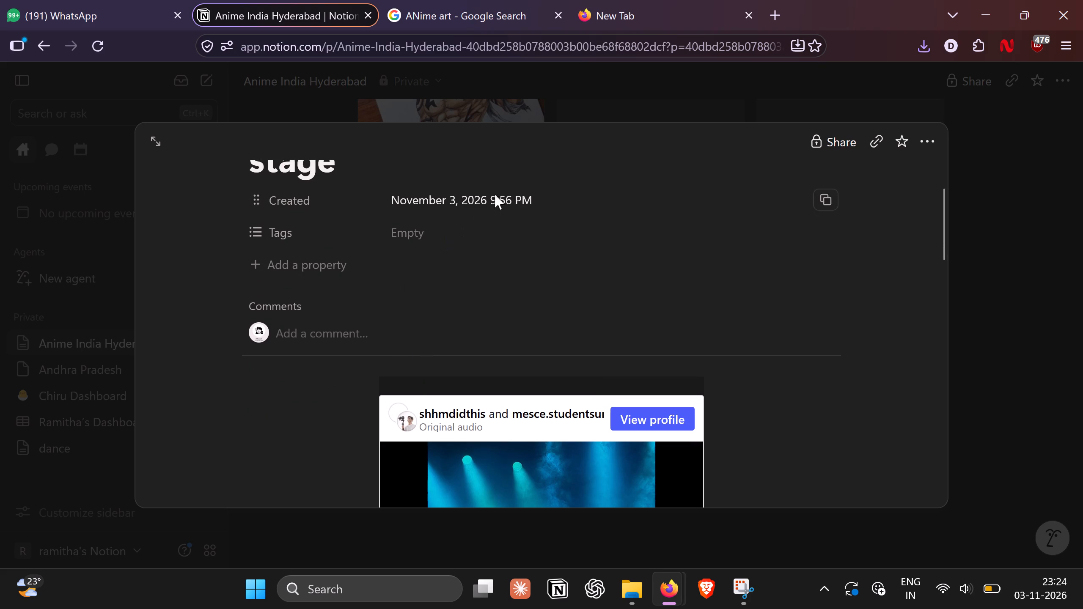
left_click(355, 173)
key("Return")
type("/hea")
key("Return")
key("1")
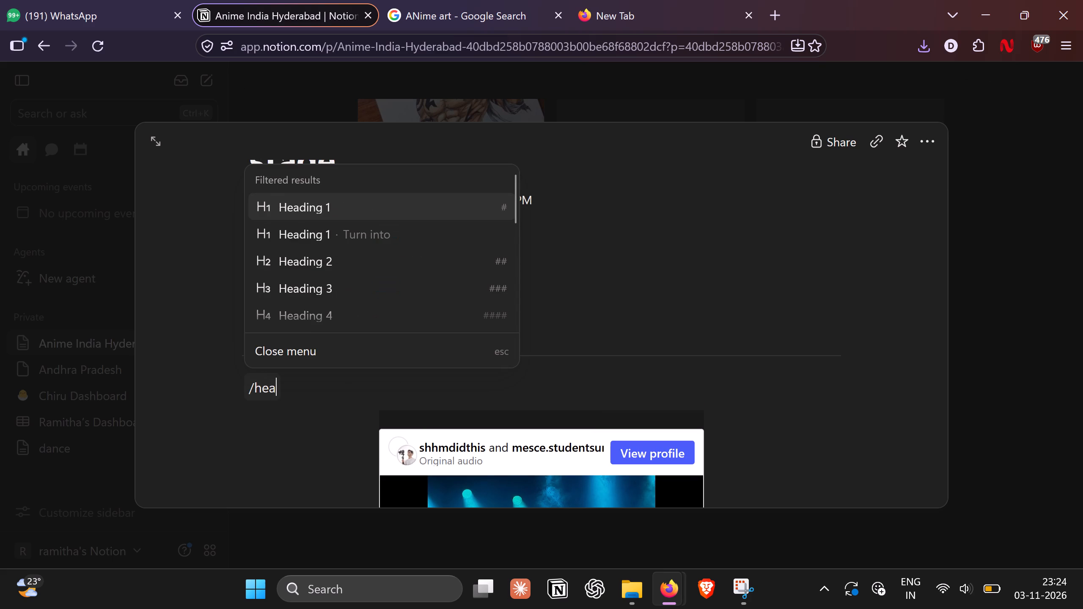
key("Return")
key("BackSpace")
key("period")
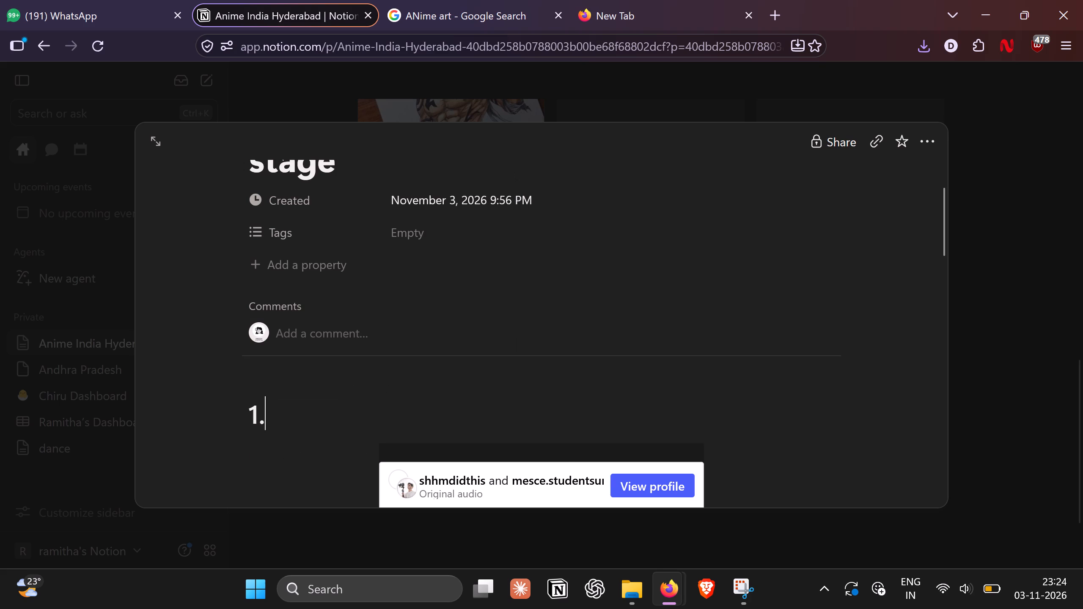
Add a Heading 1 reading "2." between the first reel and the technika_bitp reel.
scroll(525, 321, "down", 6)
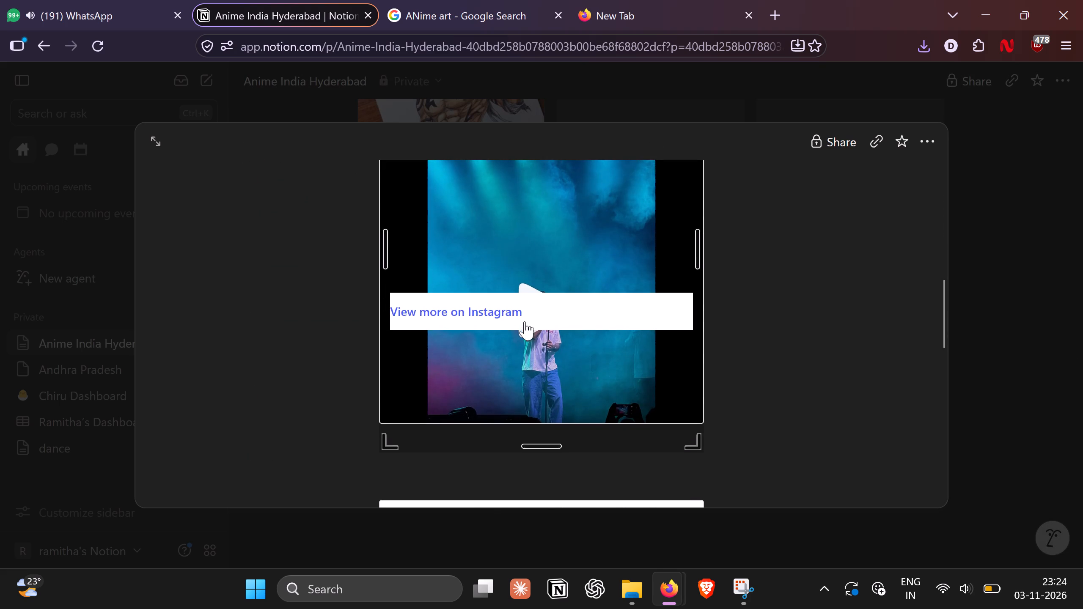
scroll(525, 321, "down", 1)
left_click(745, 307)
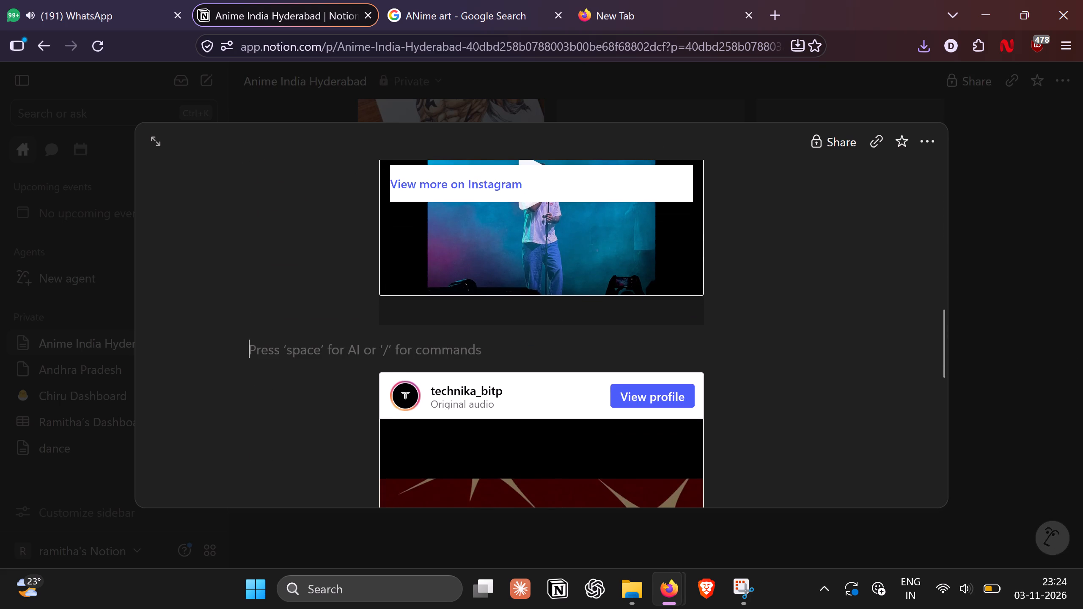
key("Return")
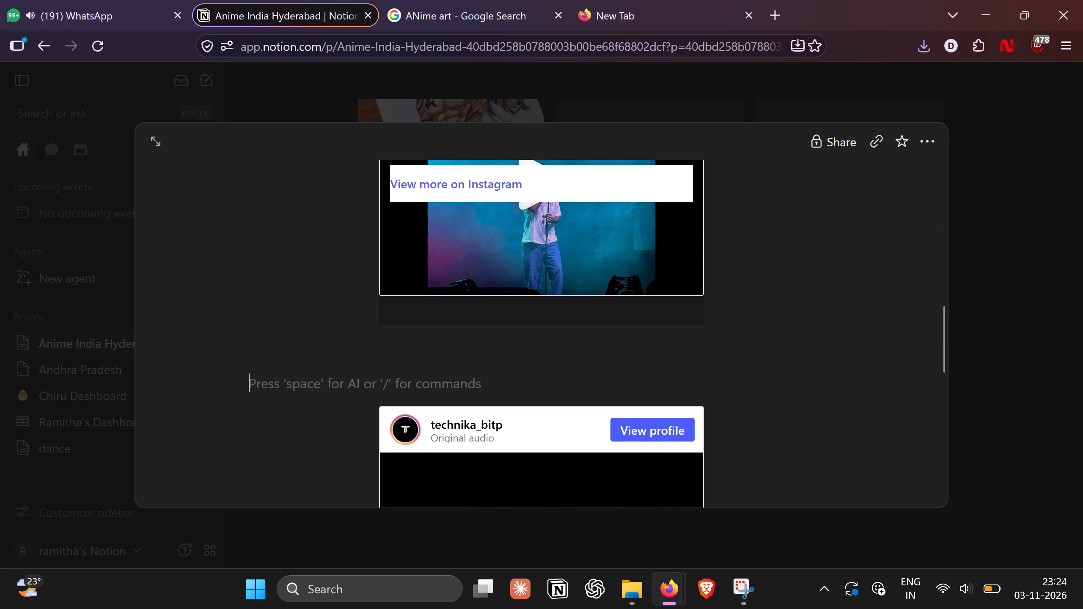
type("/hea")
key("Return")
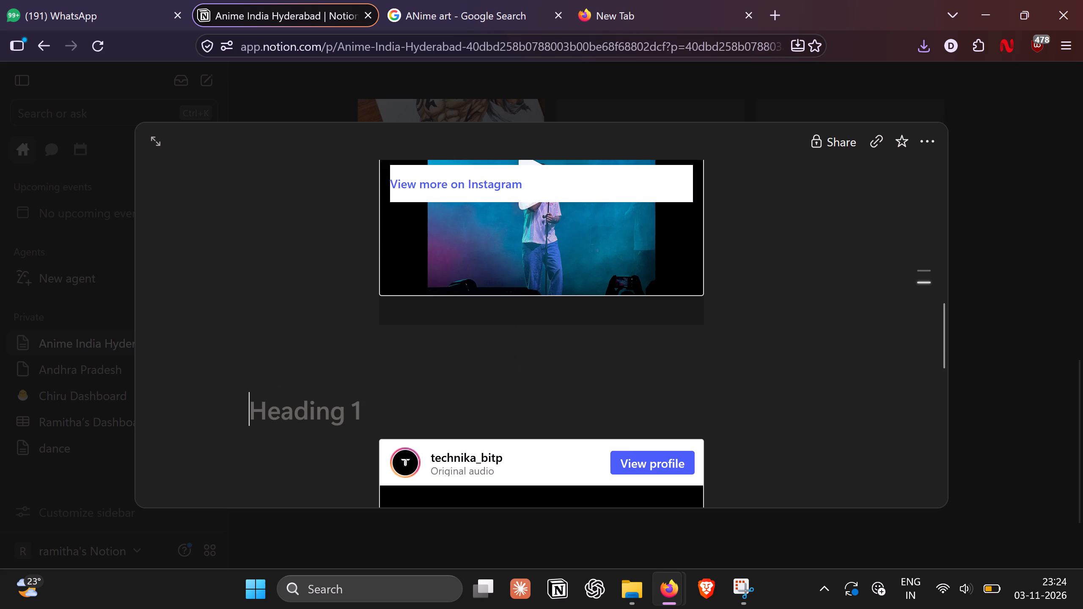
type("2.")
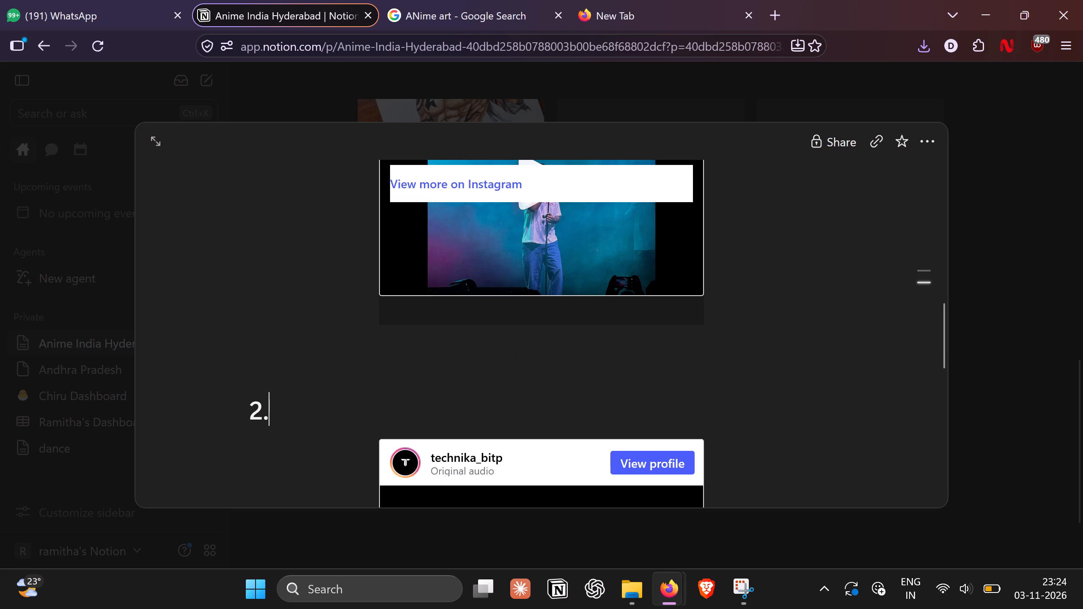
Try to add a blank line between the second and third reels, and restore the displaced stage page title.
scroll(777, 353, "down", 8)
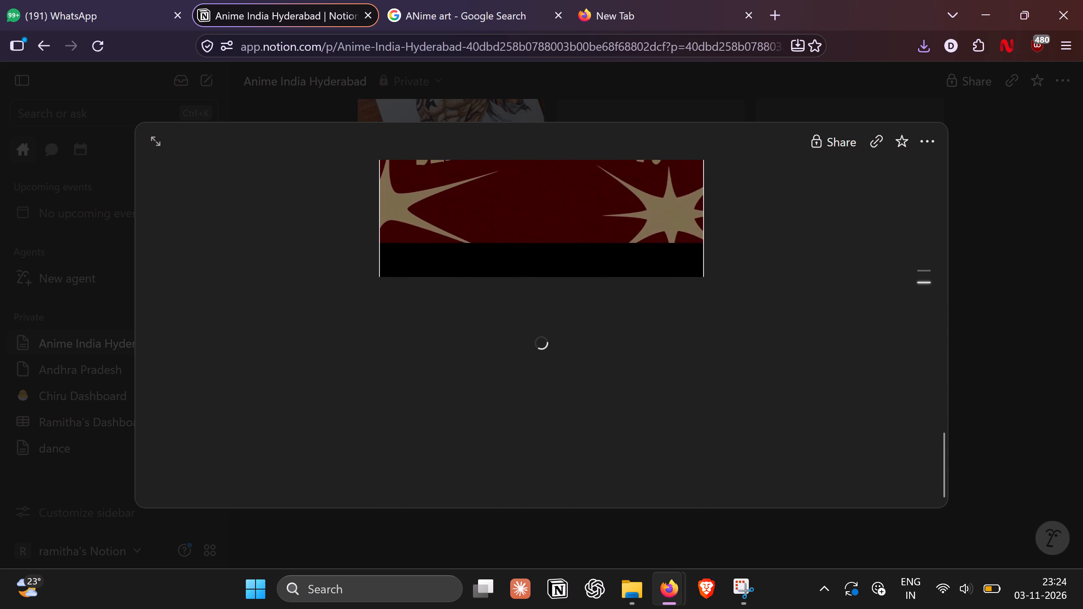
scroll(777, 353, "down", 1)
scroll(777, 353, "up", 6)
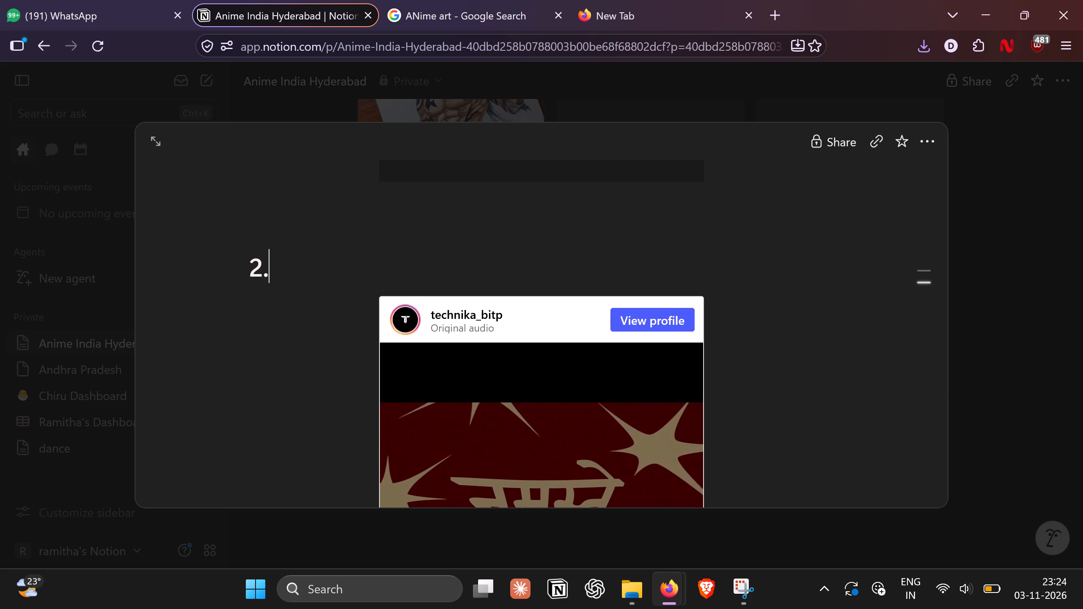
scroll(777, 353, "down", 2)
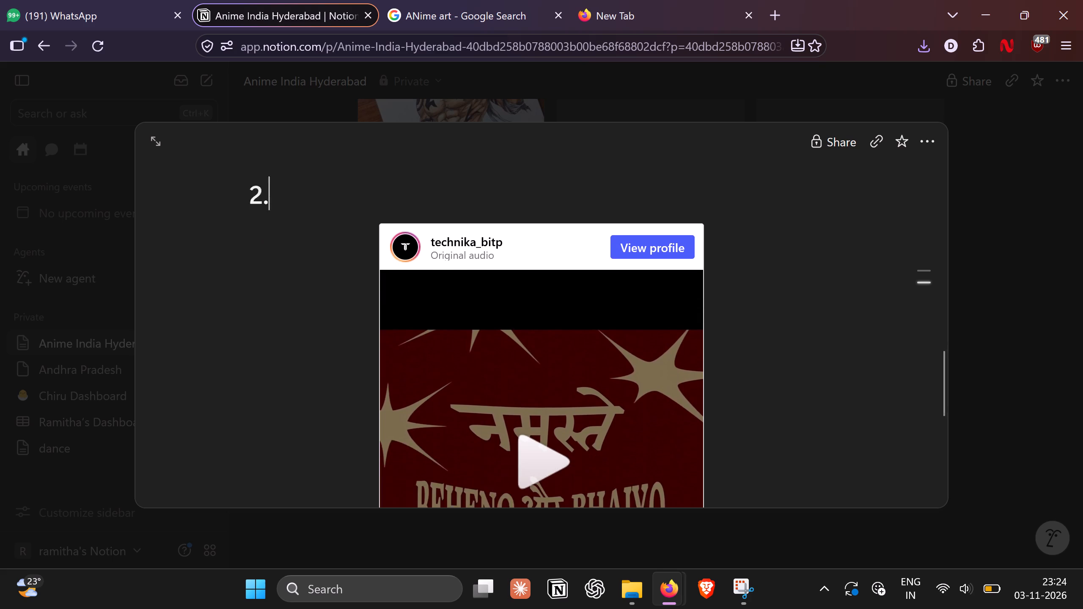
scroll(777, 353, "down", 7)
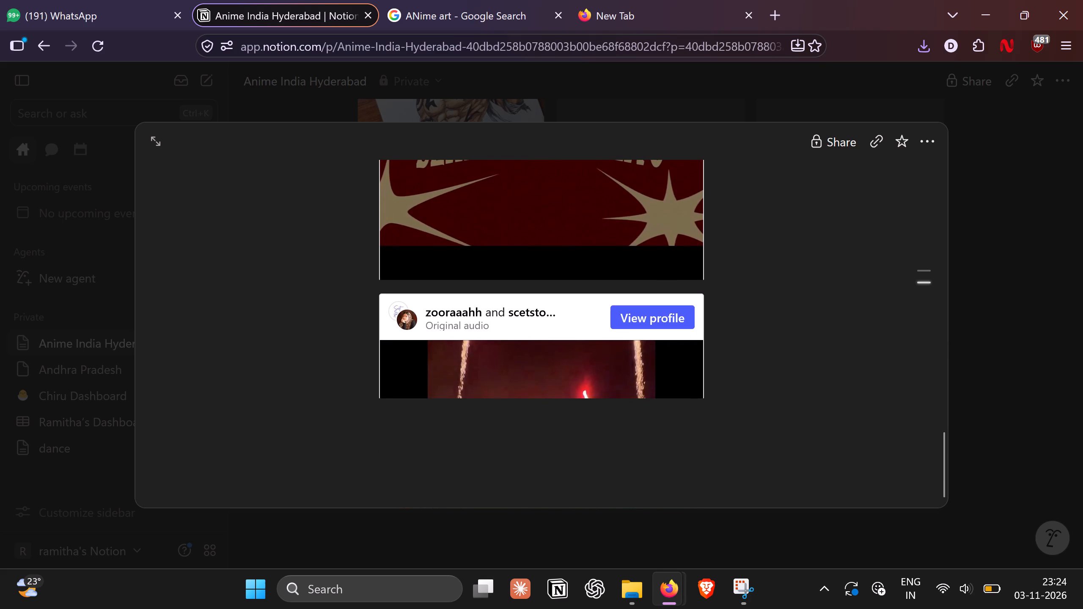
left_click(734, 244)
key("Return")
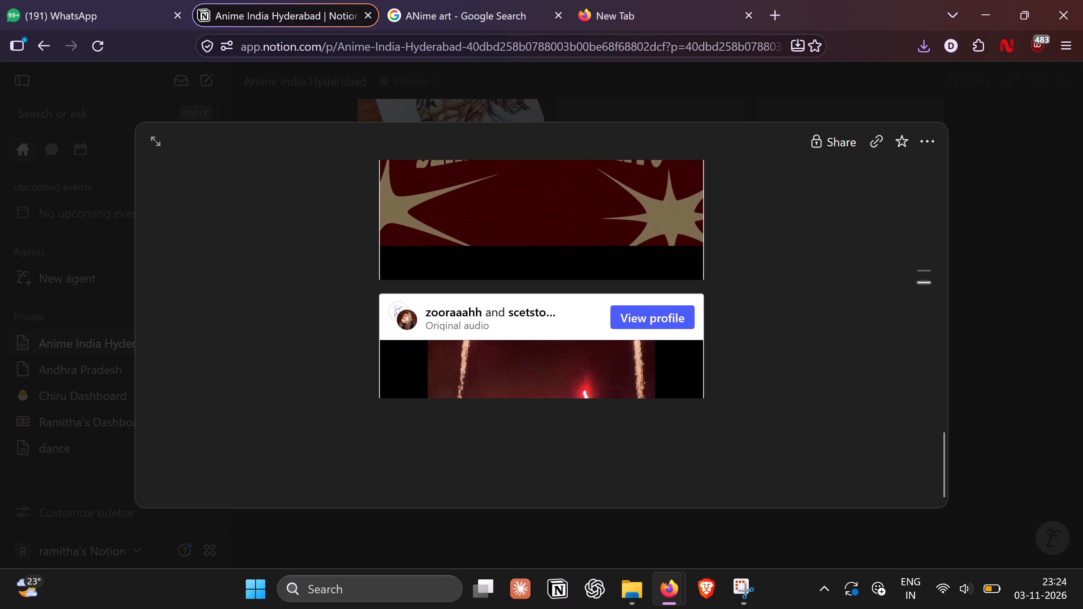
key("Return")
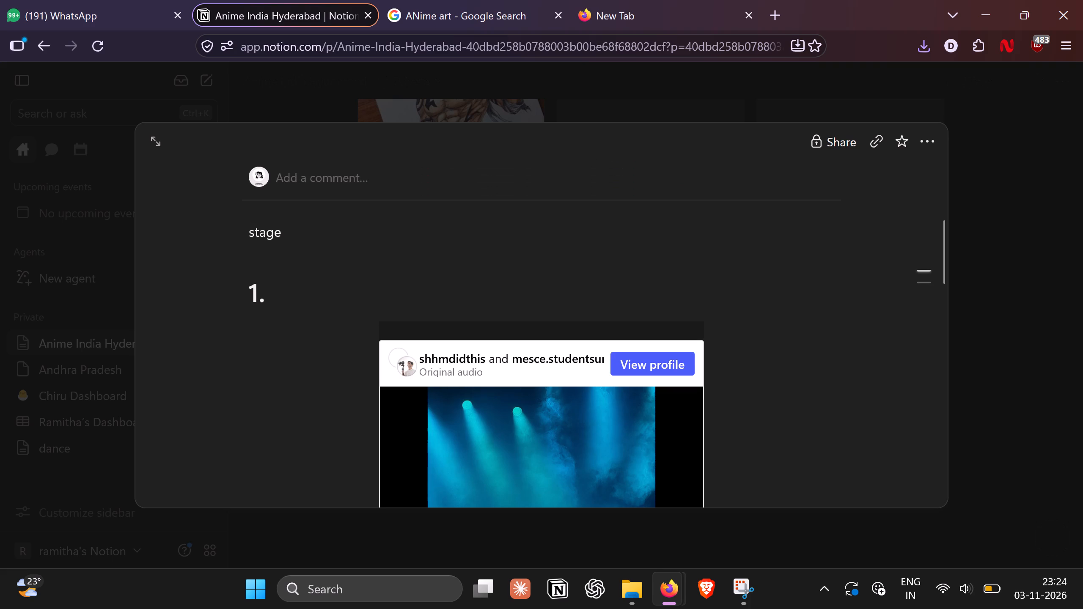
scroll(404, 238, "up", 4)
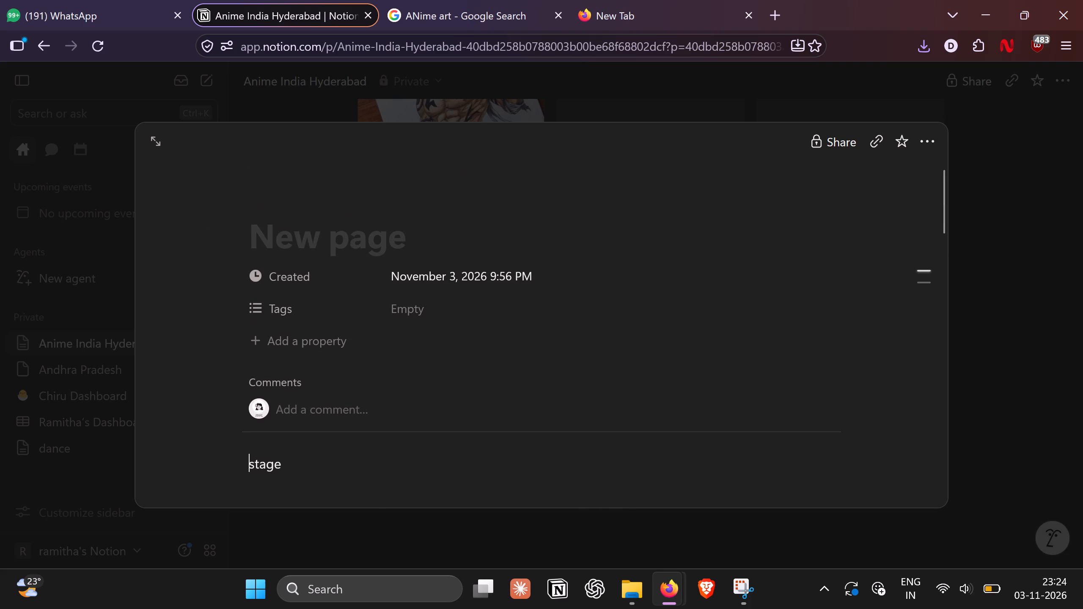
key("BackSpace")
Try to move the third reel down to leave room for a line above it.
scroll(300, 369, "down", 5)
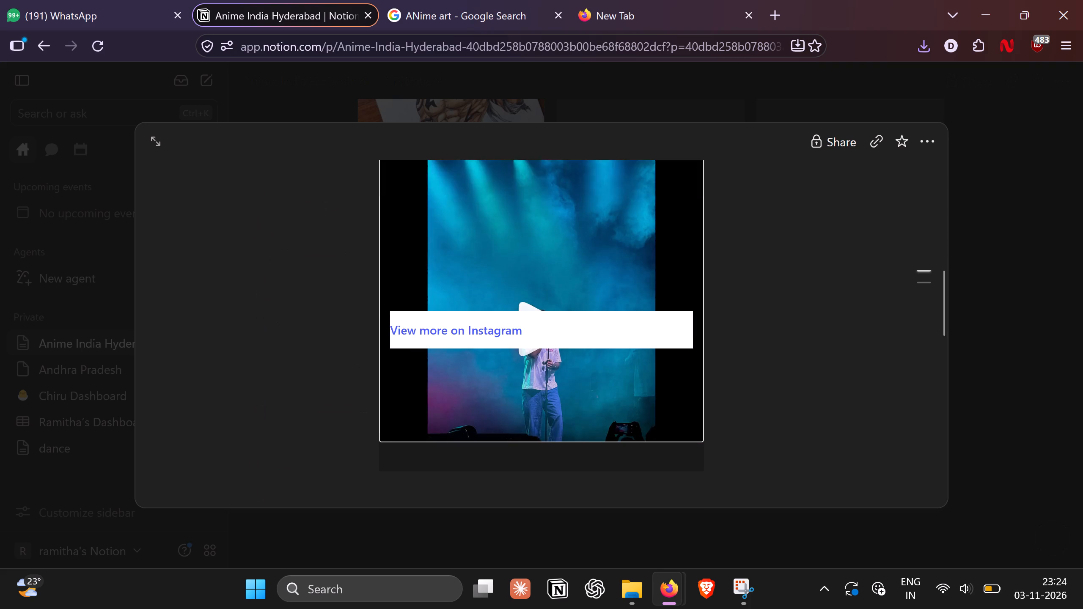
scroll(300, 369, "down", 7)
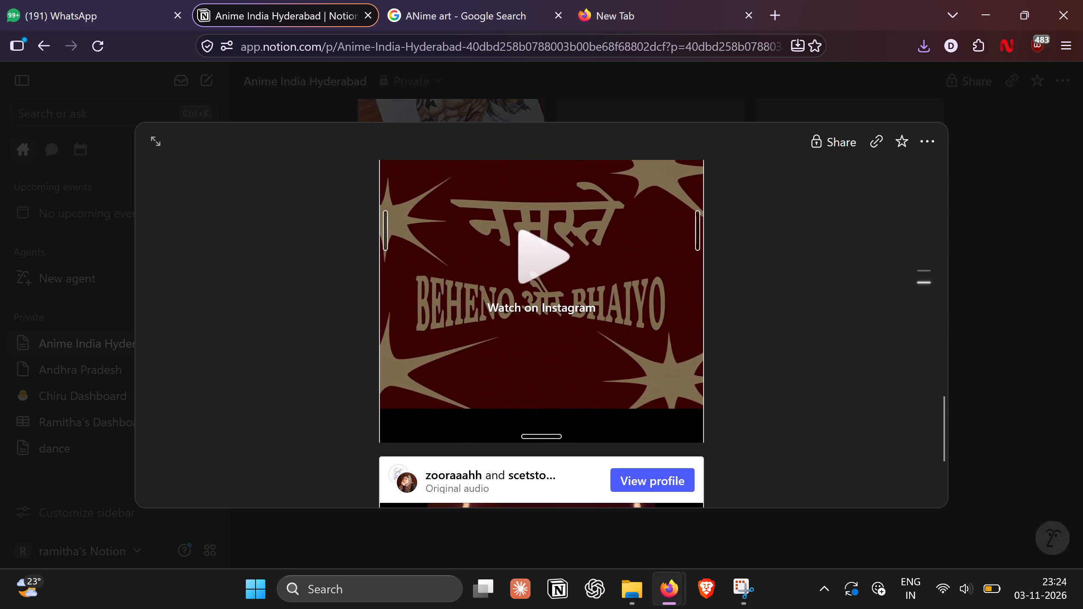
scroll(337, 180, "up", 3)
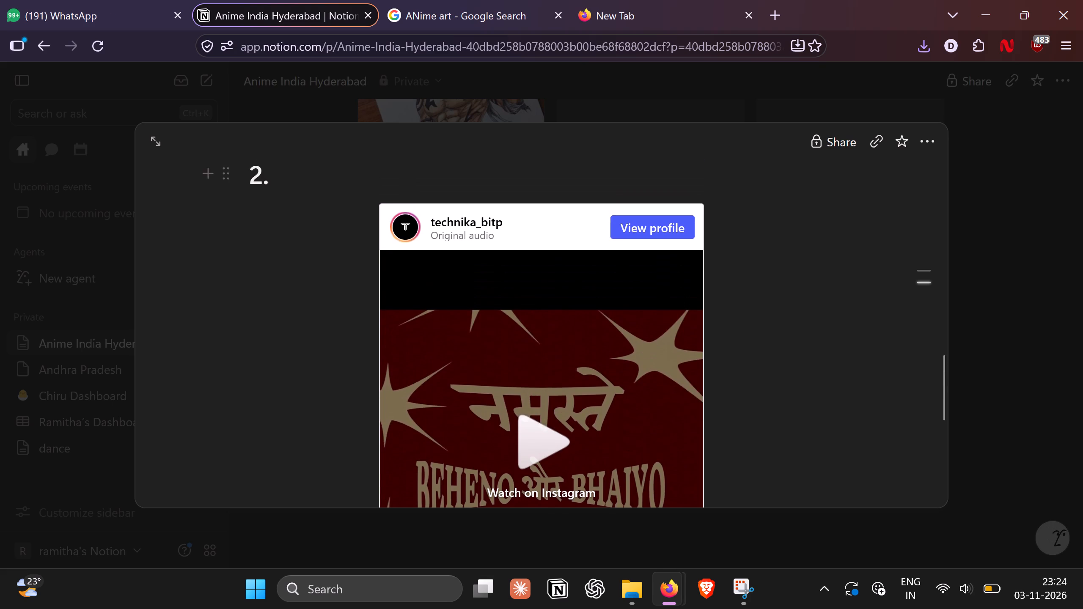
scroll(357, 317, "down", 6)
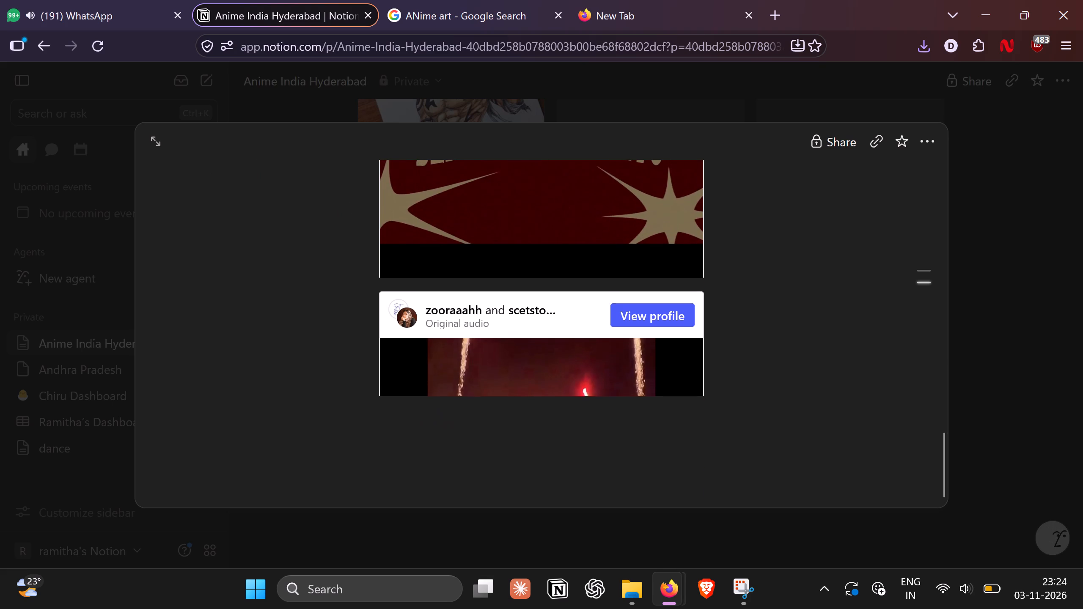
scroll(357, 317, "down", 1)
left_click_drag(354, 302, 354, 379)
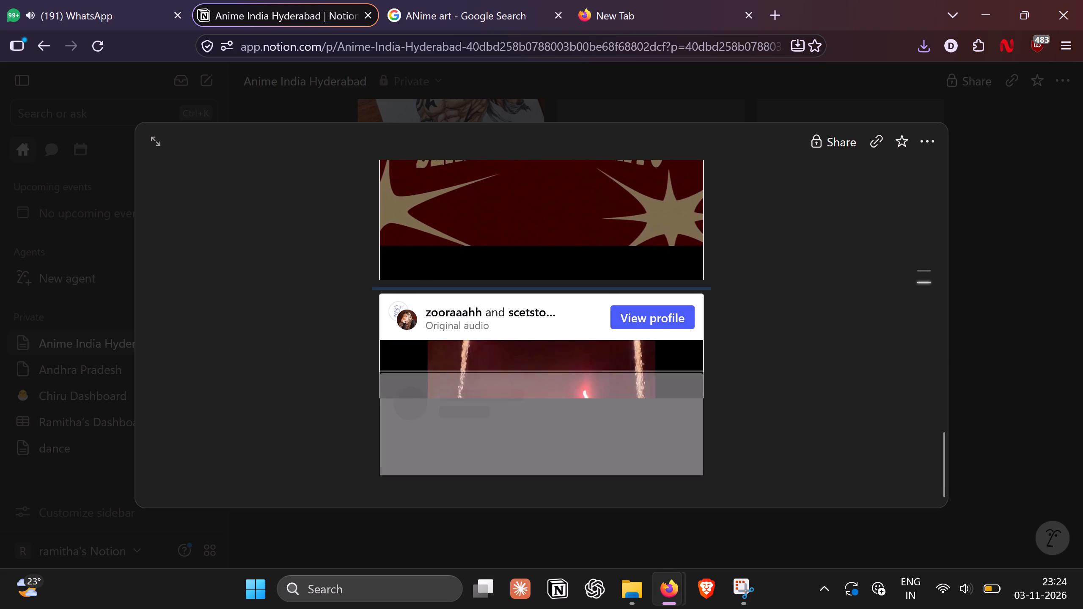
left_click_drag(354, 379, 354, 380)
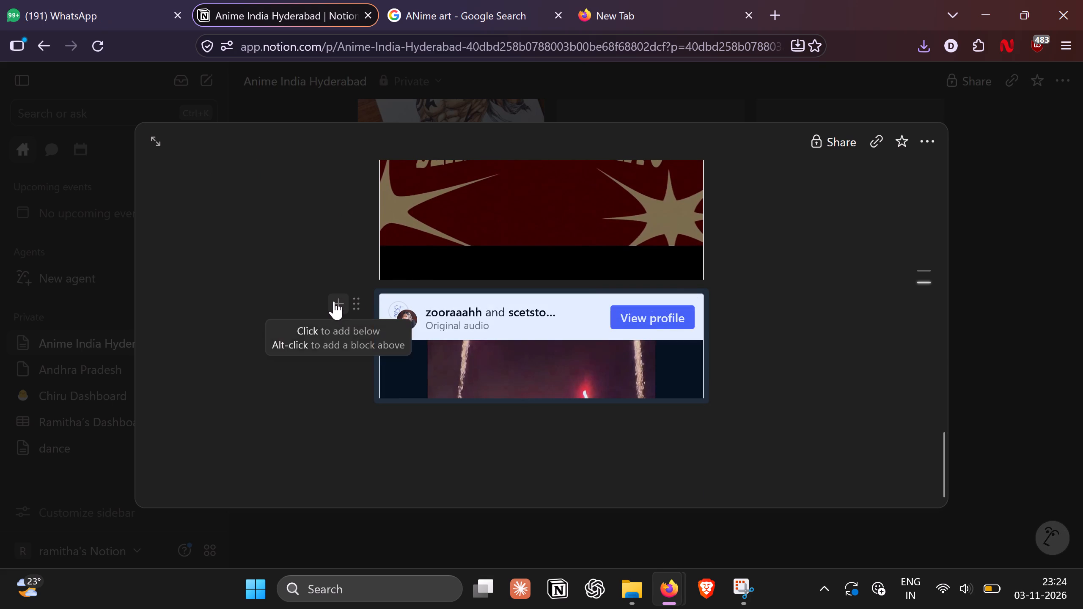
Insert an empty text block below the third reel at the end of the stage page.
left_click(334, 301)
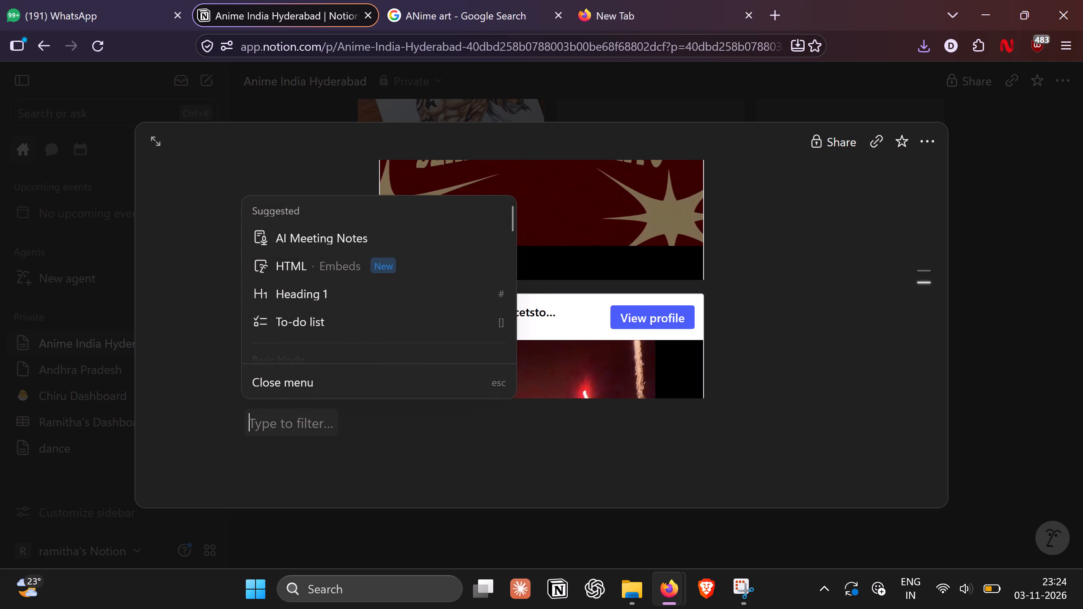
left_click(193, 229)
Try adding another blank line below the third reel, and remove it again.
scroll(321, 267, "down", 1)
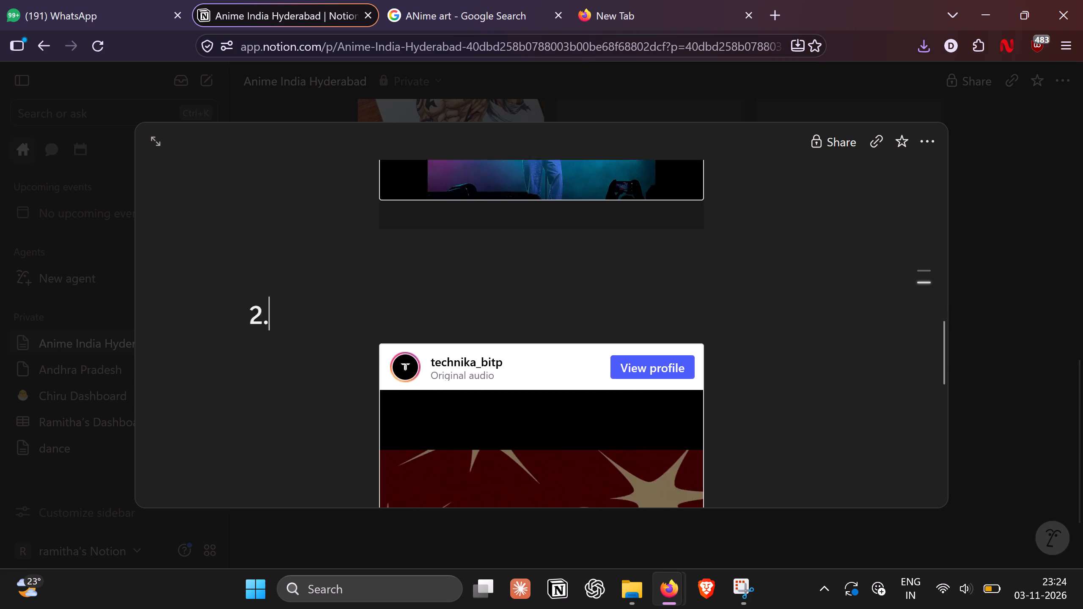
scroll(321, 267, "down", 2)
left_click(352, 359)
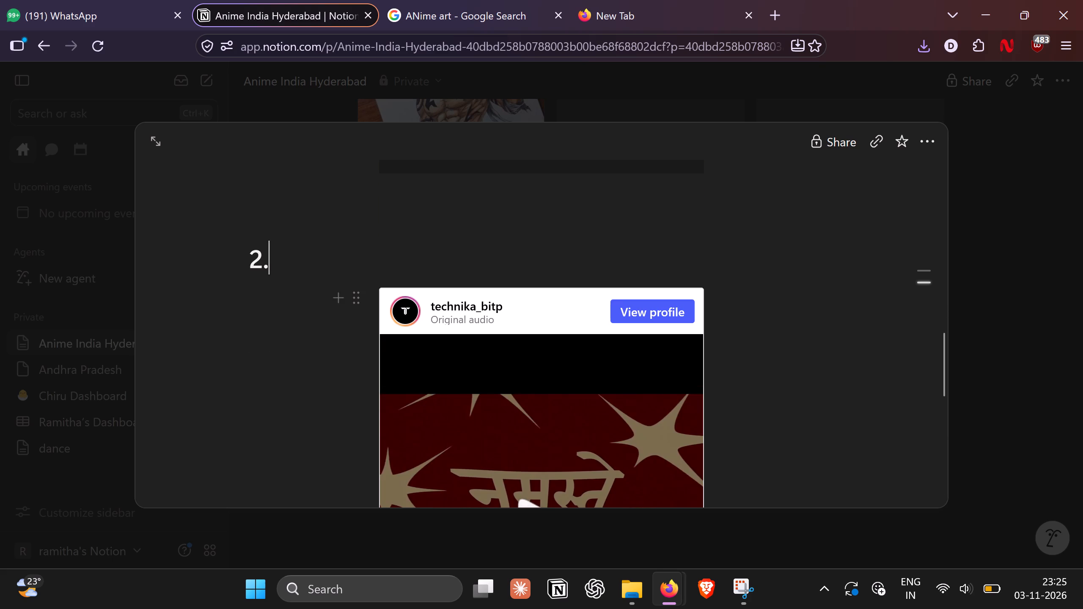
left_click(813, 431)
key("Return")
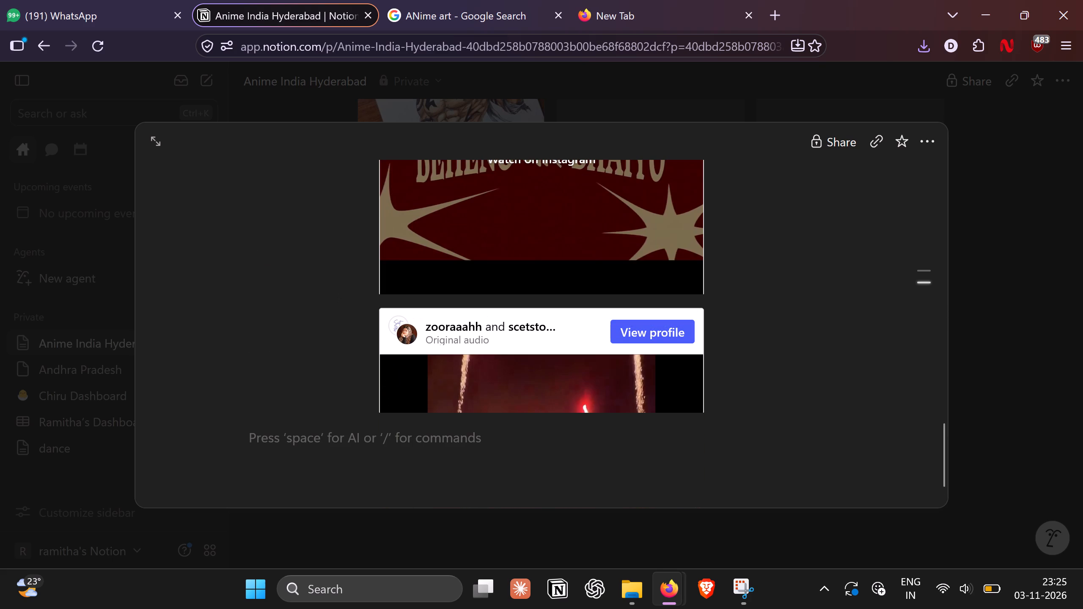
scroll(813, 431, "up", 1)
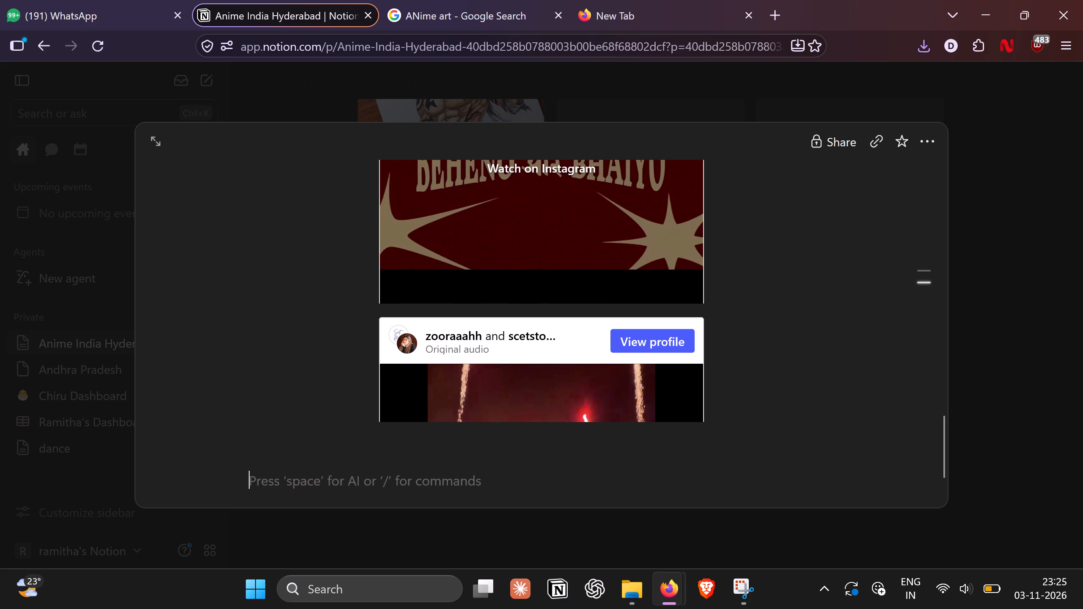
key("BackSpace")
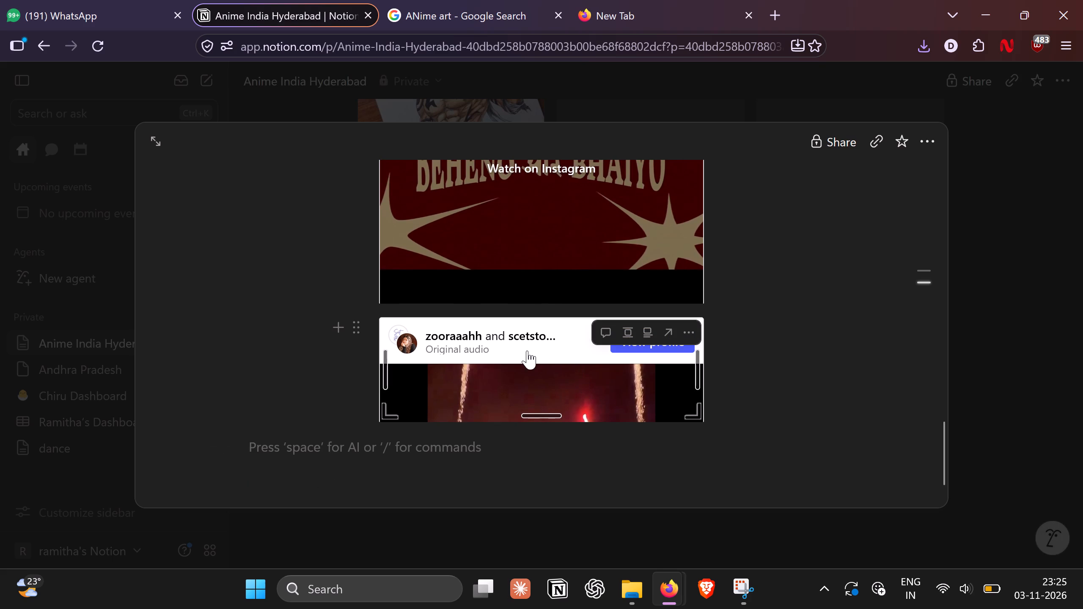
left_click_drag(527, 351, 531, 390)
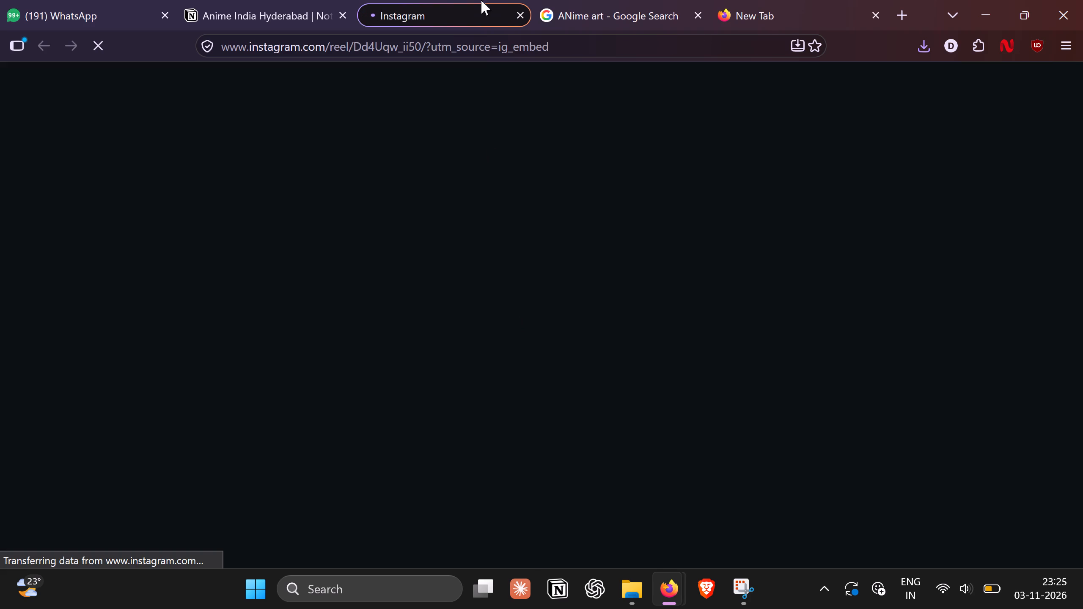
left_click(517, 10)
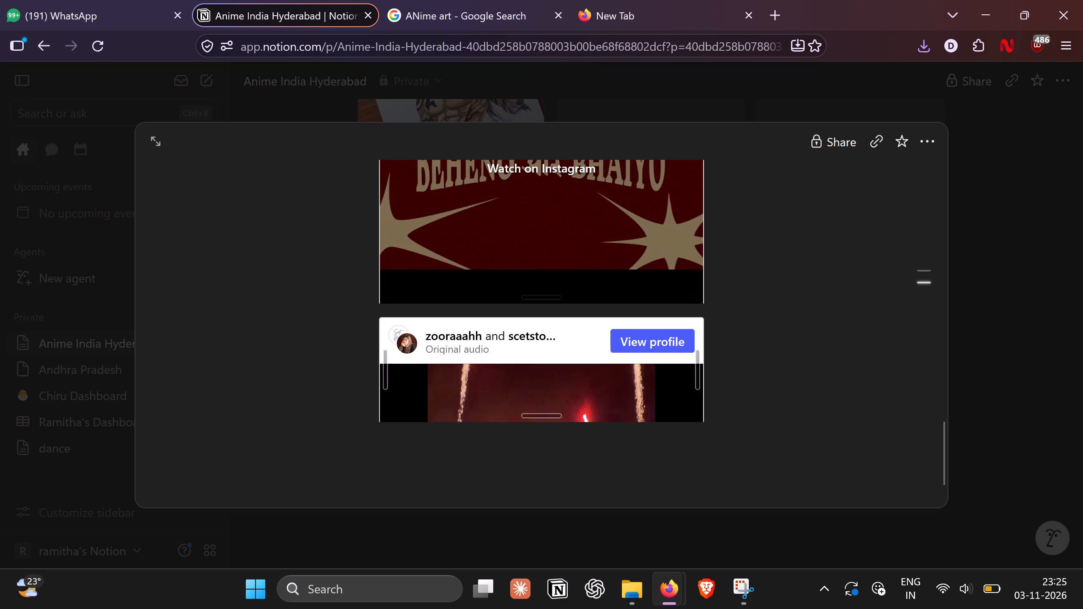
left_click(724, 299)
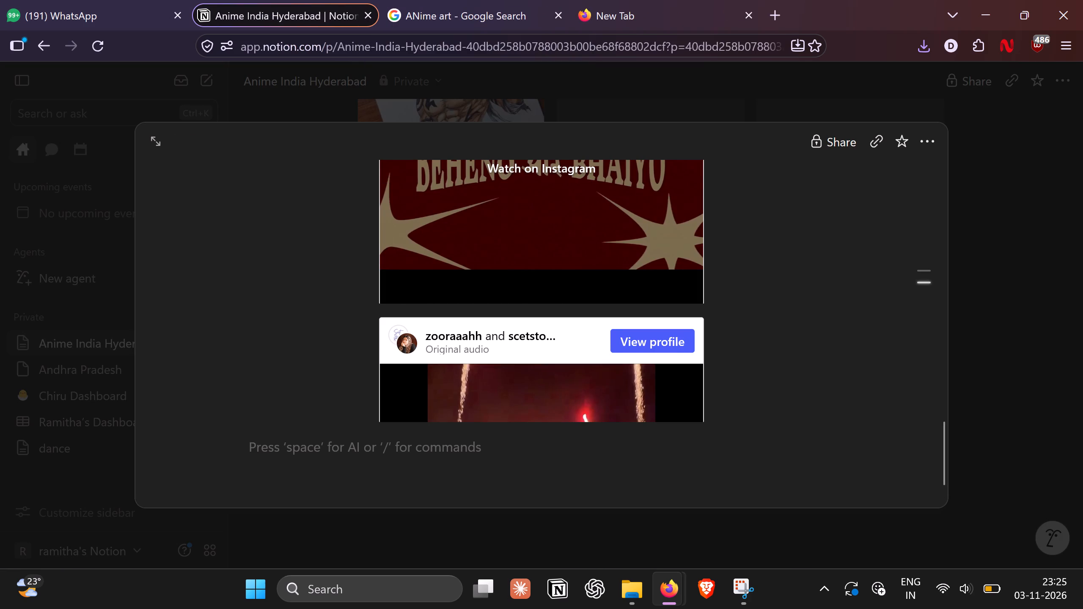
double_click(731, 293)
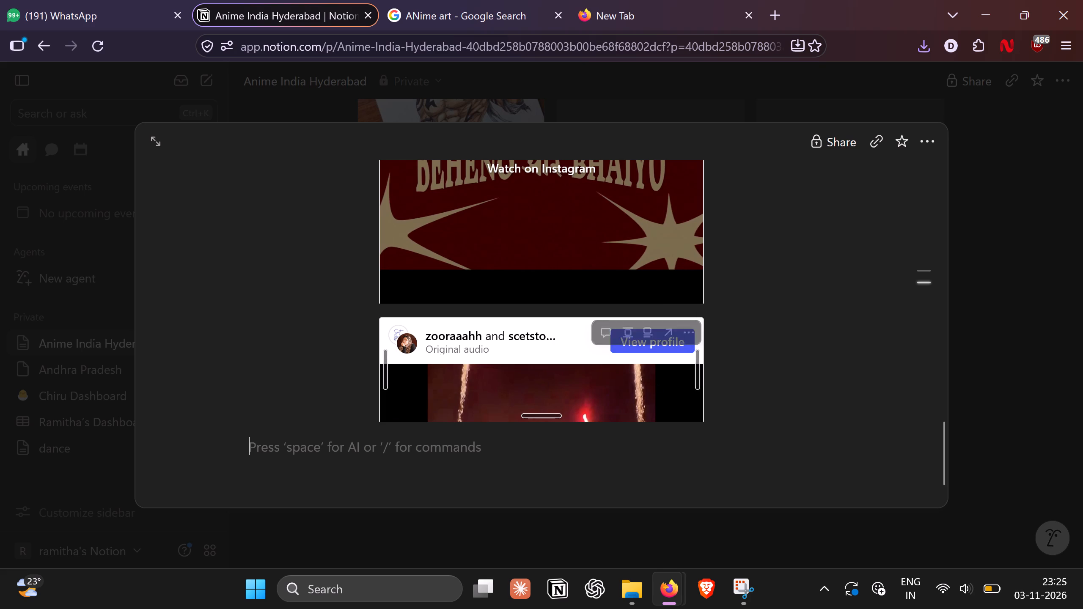
left_click(684, 327)
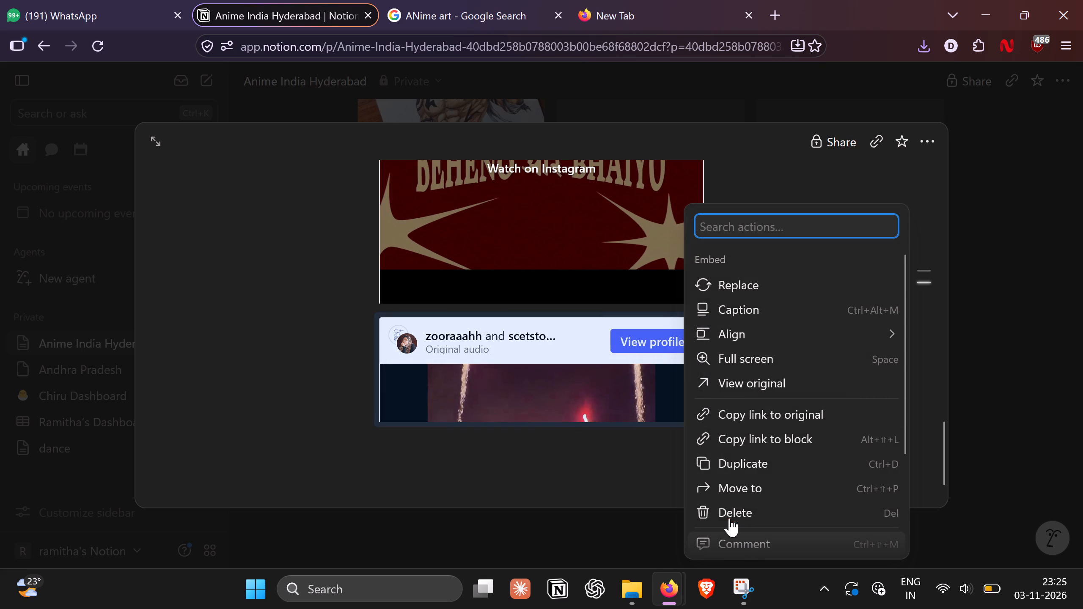
left_click(729, 513)
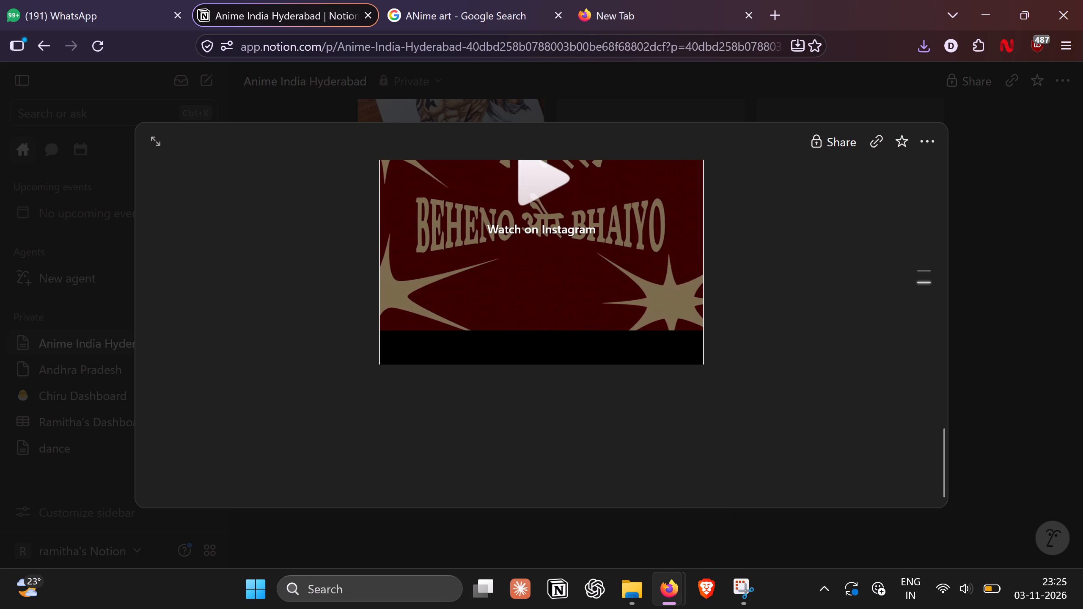
Add a heading reading "3." directly below the technika_bitp reel.
left_click(722, 382)
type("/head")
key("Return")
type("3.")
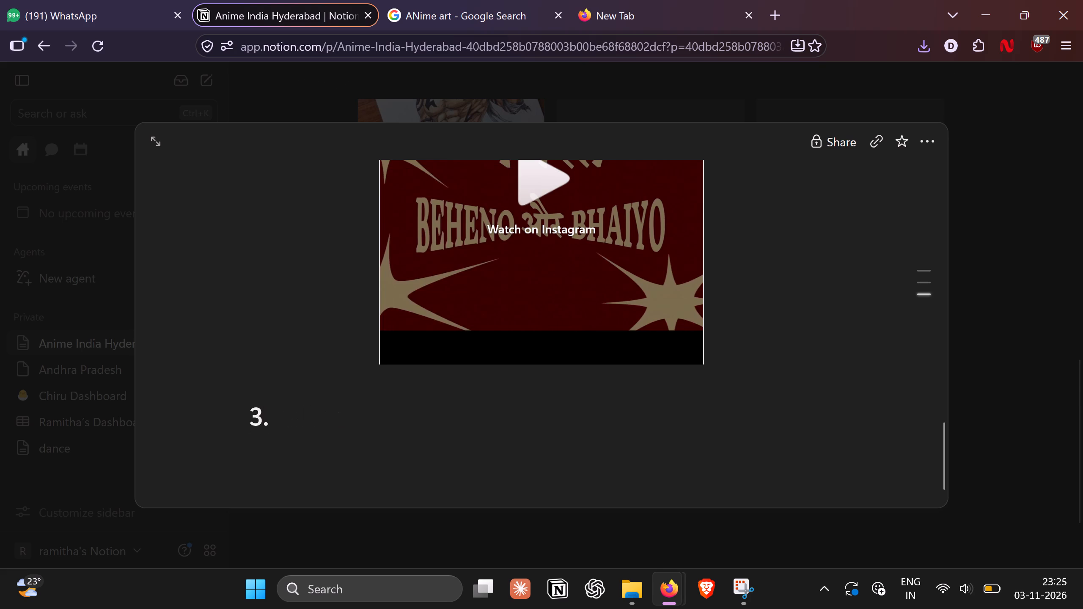
Insert the copied Instagram reel link (Dd4Uqw_ii50) below the "3." heading as an embed.
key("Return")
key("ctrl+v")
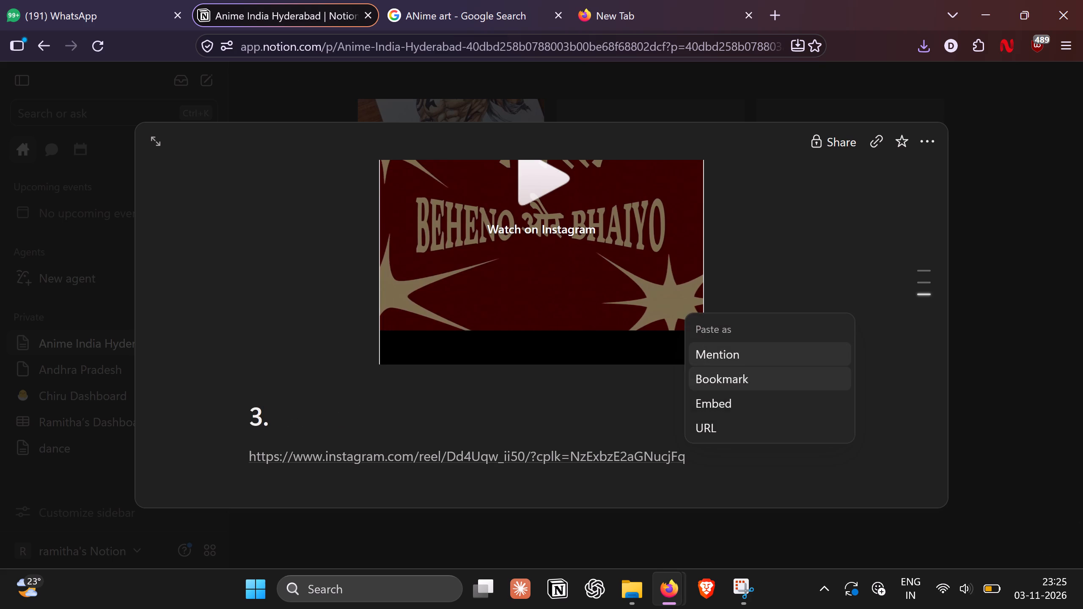
left_click(769, 404)
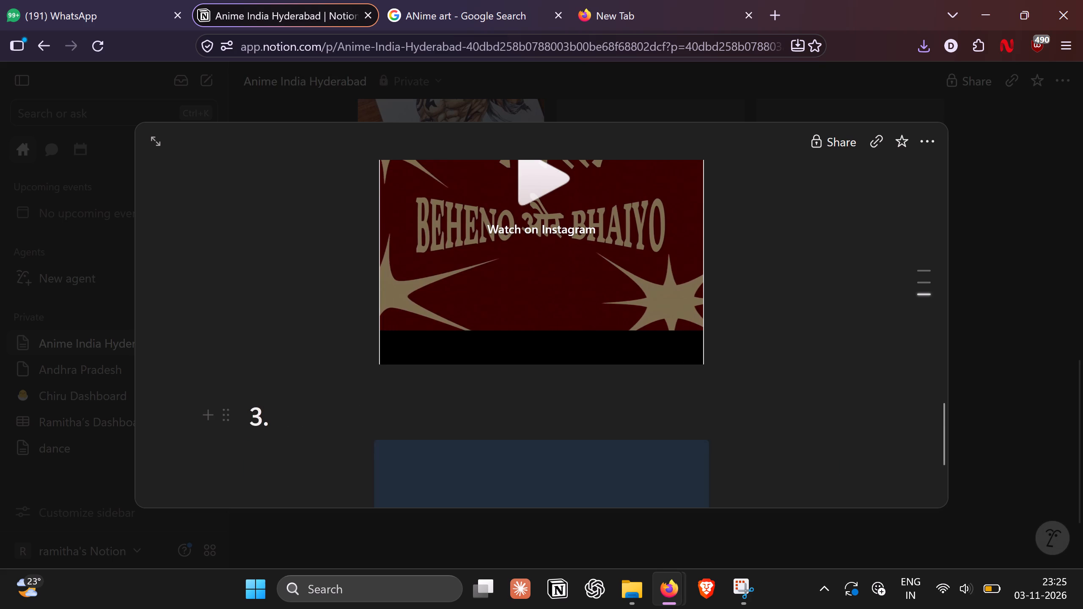
Extend the height of the third reel's embed until the whole video and its "View more on Instagram" link fit.
scroll(535, 408, "down", 5)
left_click_drag(541, 392, 542, 572)
left_click_drag(543, 392, 553, 540)
left_click_drag(539, 392, 539, 454)
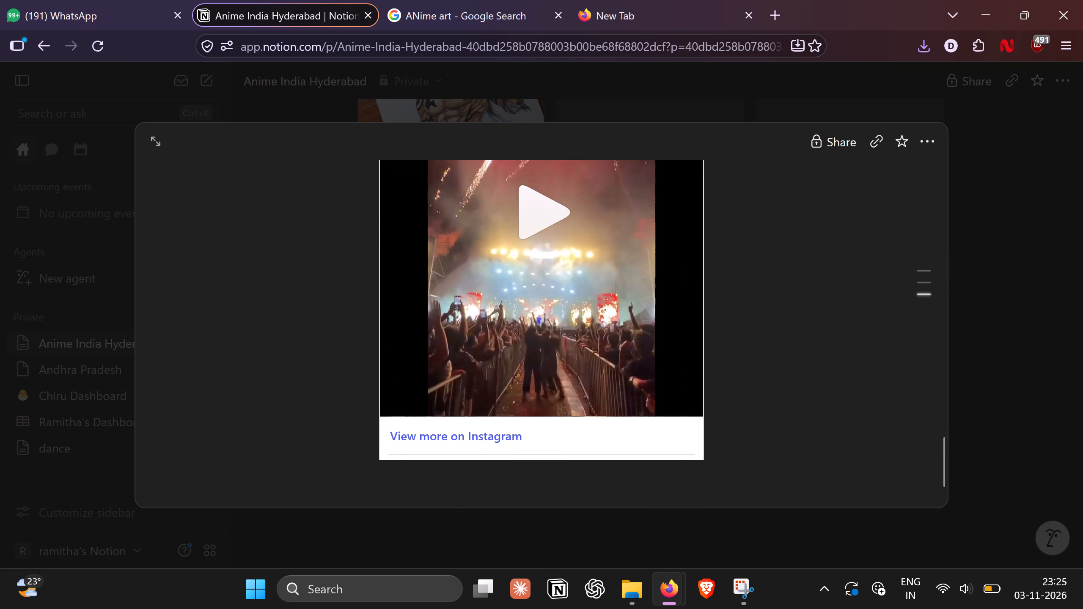
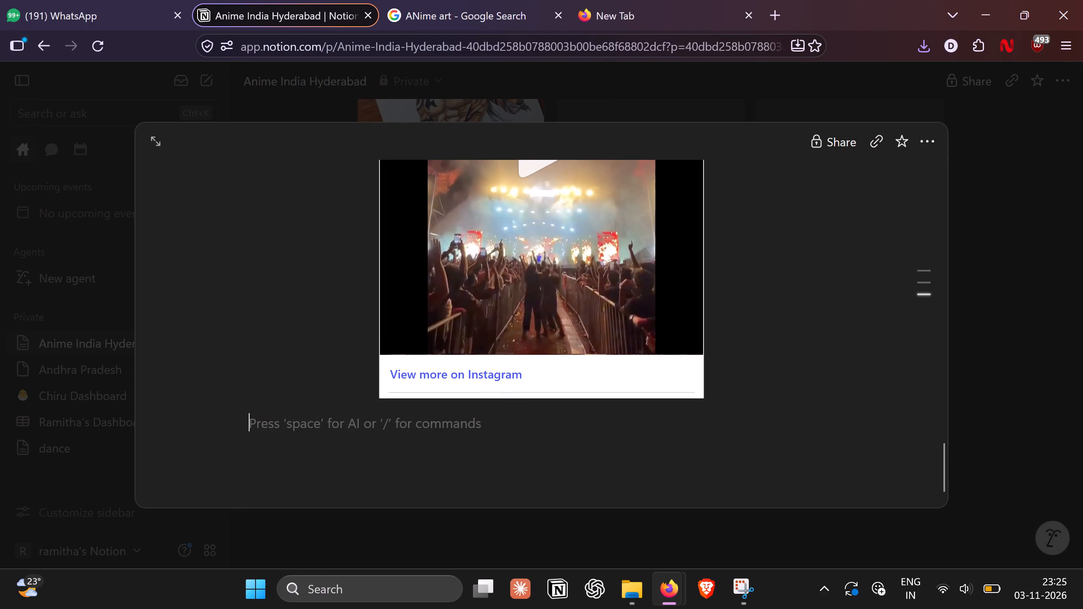
Add a heading reading "4." below the last embedded concert reel and paste the copied Instagram reel link beneath it.
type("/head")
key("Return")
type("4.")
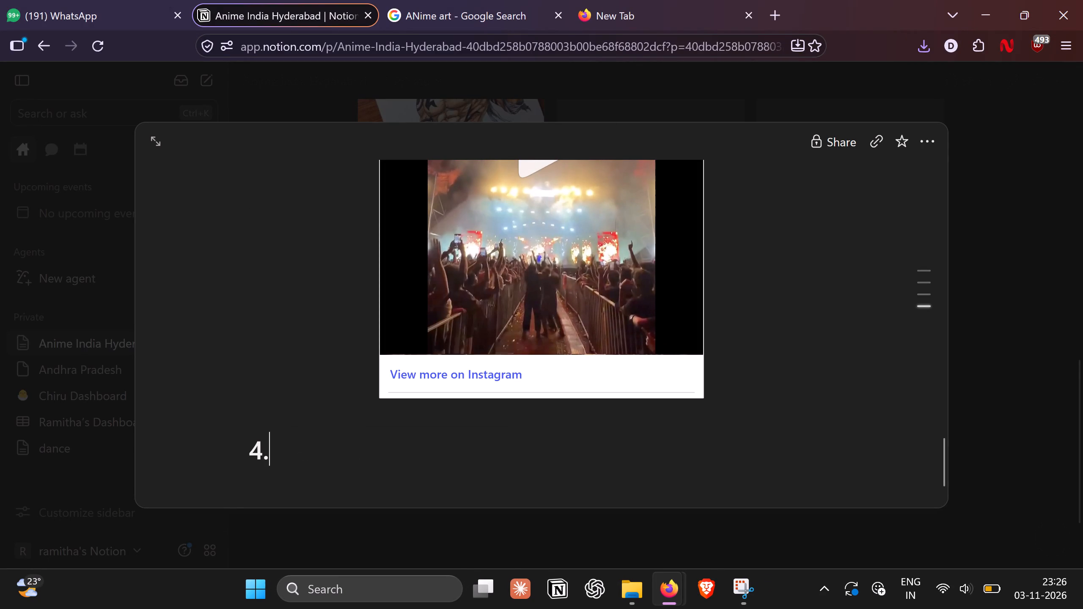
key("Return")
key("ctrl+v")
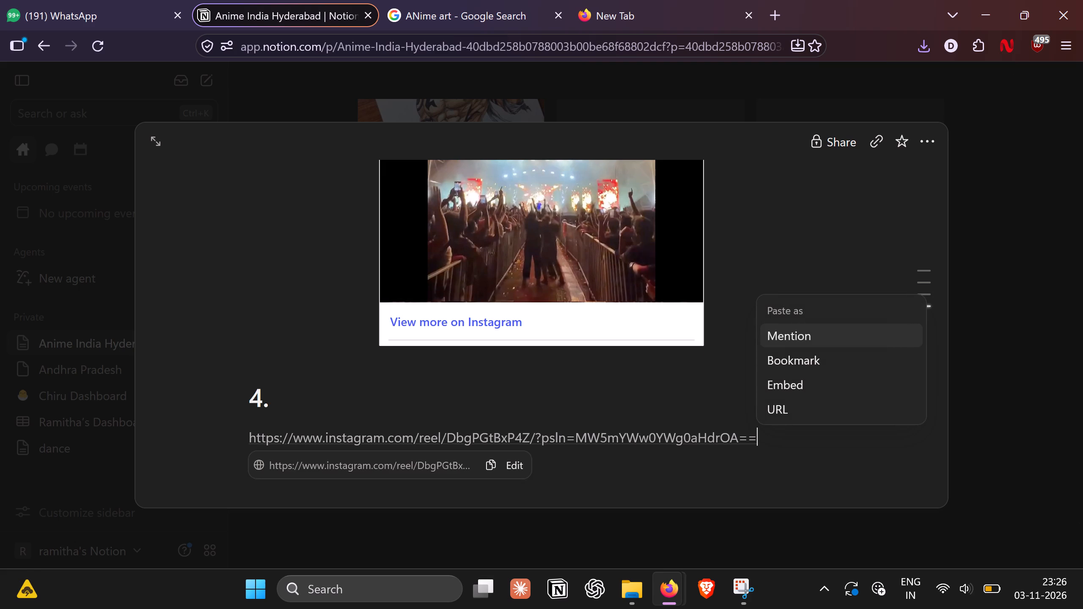
Turn the pasted Instagram reel link under heading 4 into an embed and close the page.
left_click(823, 387)
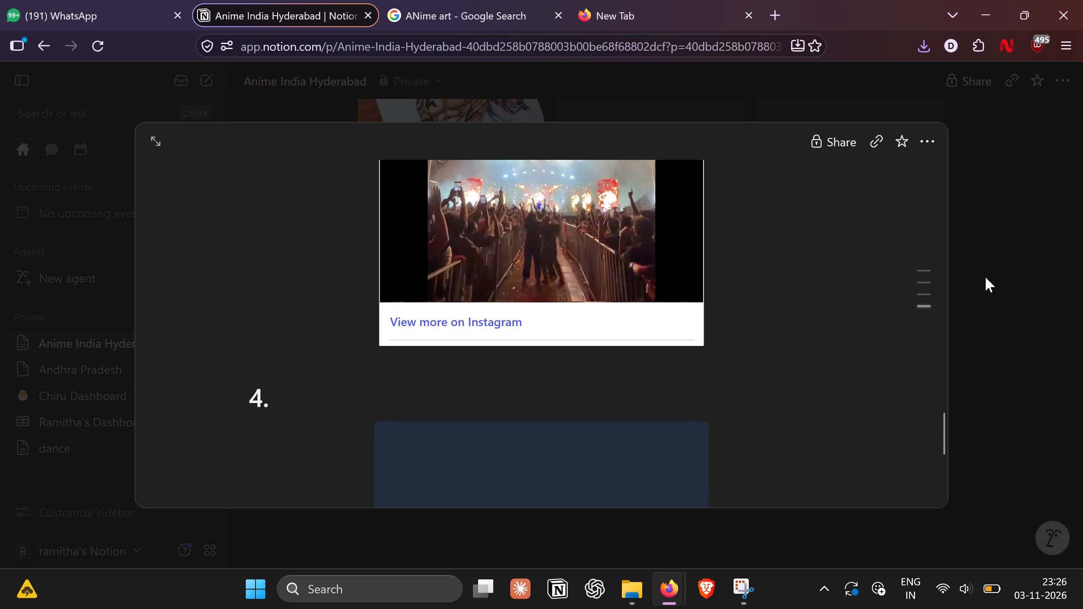
left_click(1001, 237)
Look through the gallery cards to check which pages still lack a cover.
scroll(686, 296, "up", 2)
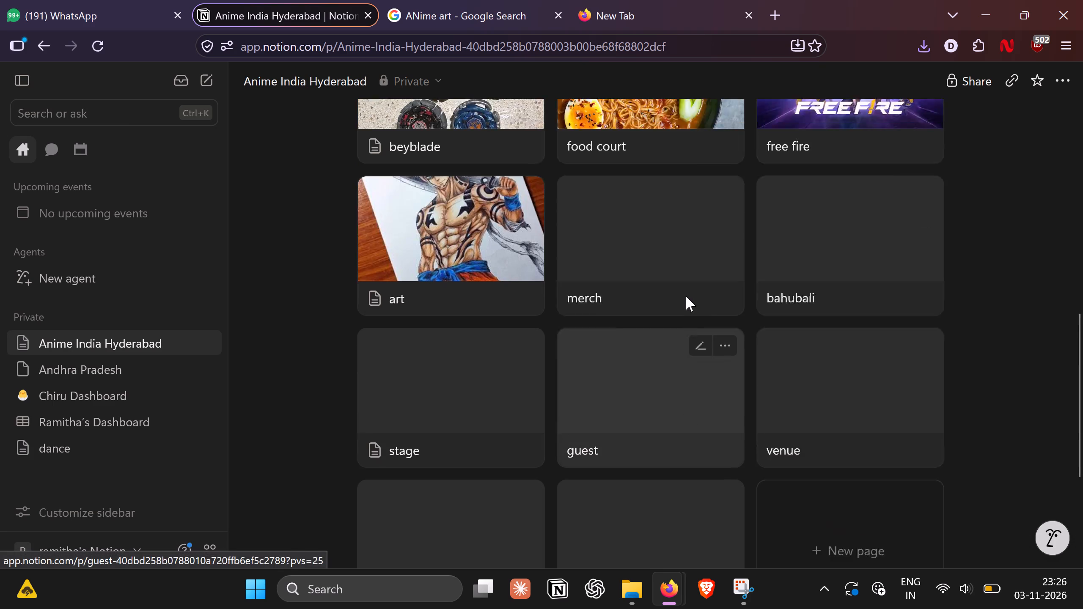
scroll(686, 296, "up", 3)
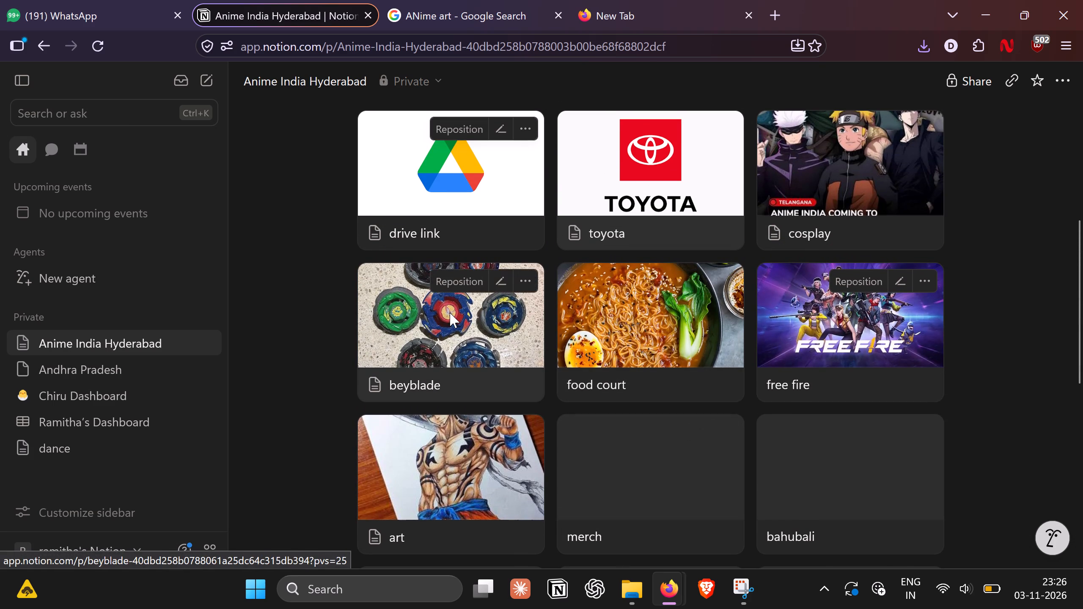
scroll(450, 313, "down", 5)
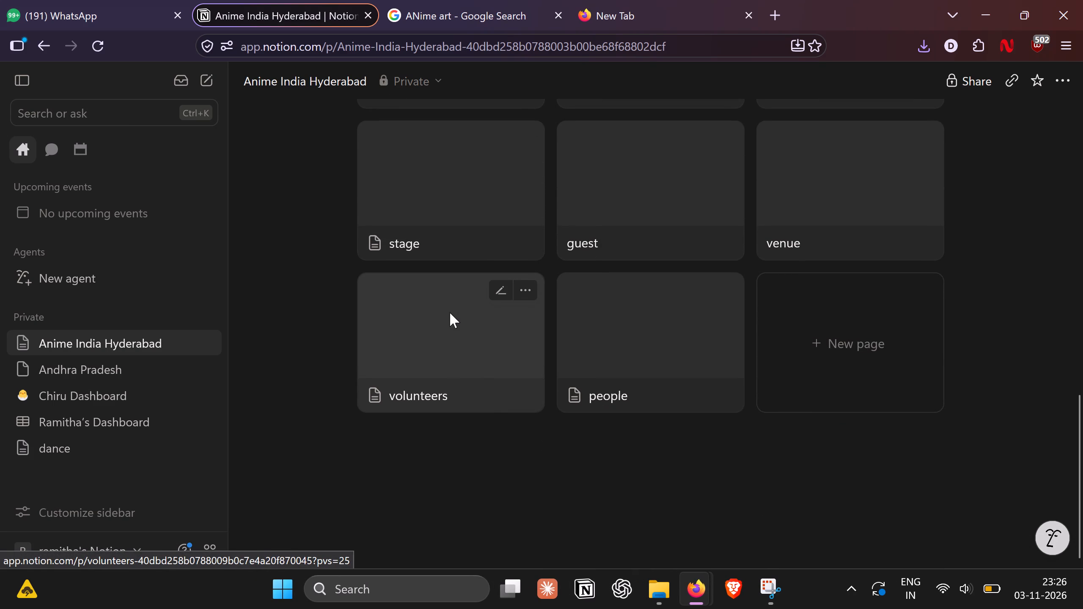
scroll(450, 313, "up", 6)
scroll(450, 313, "down", 6)
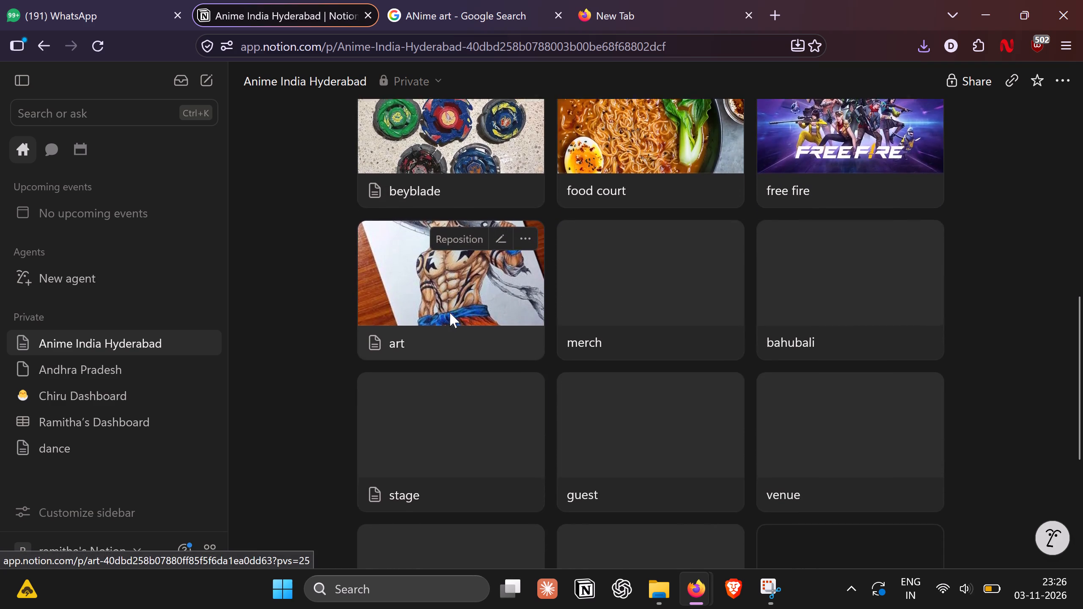
scroll(450, 313, "down", 1)
Search Google Images for a stage picture and copy the image link of the Pexels concert stage photo with the crowd.
left_click(655, 0)
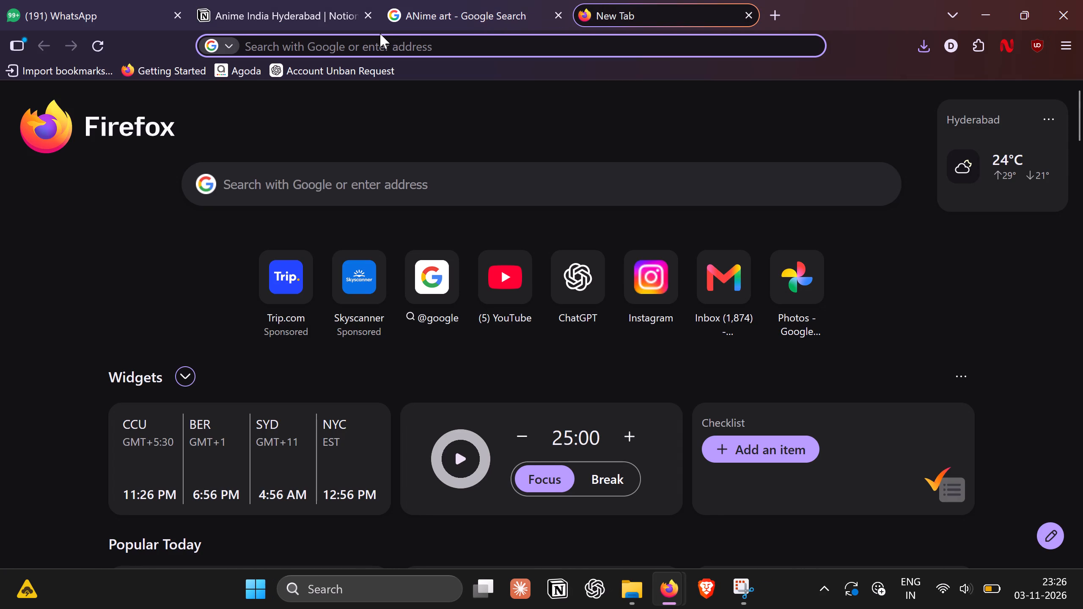
type("stage")
type("pcture")
key("Return")
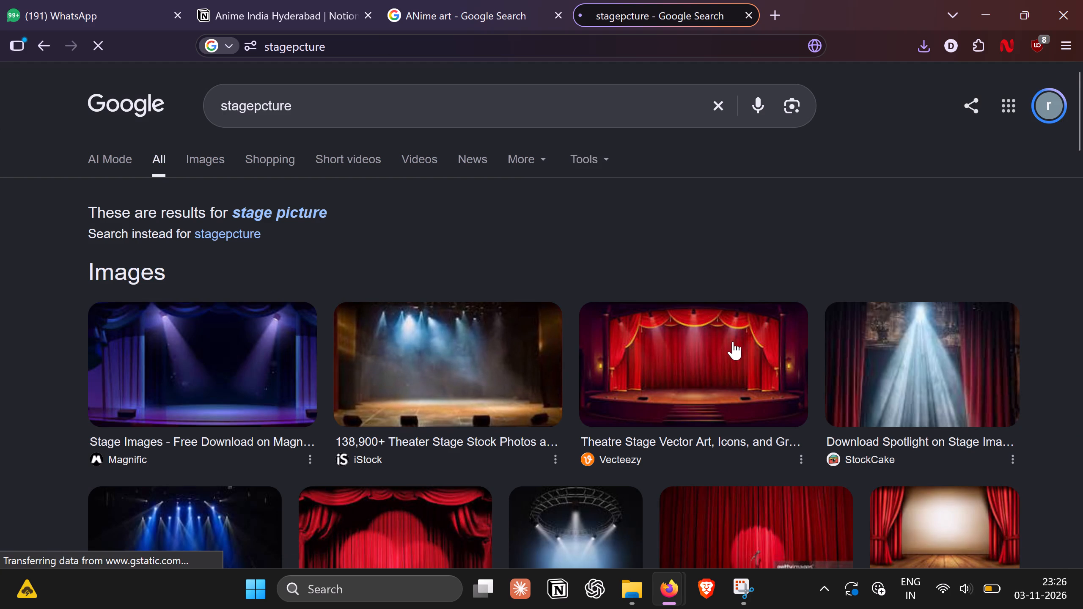
scroll(733, 341, "down", 4)
scroll(733, 341, "up", 1)
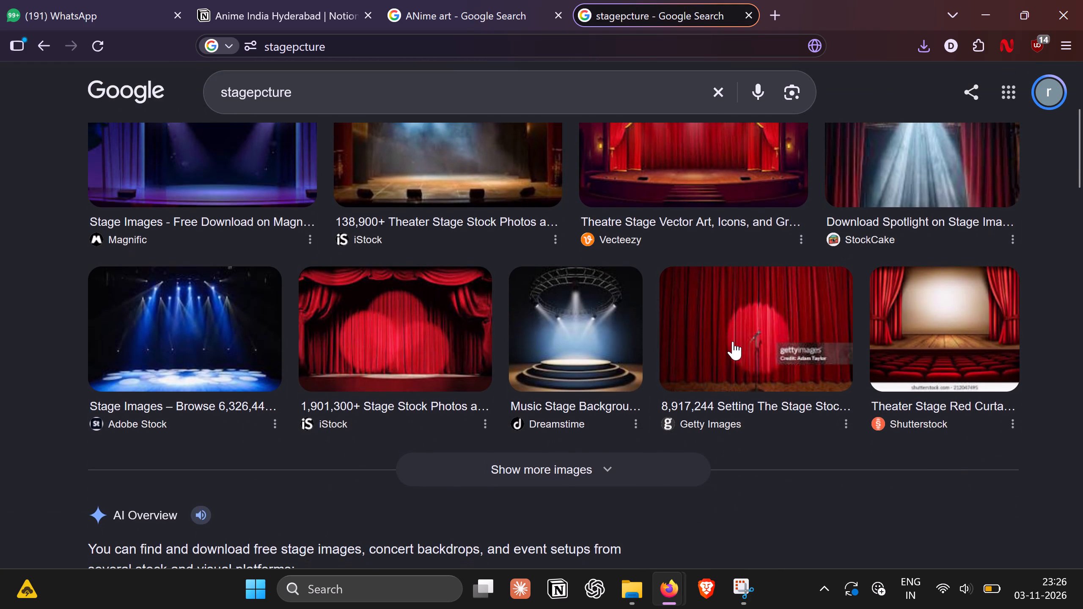
scroll(733, 341, "up", 2)
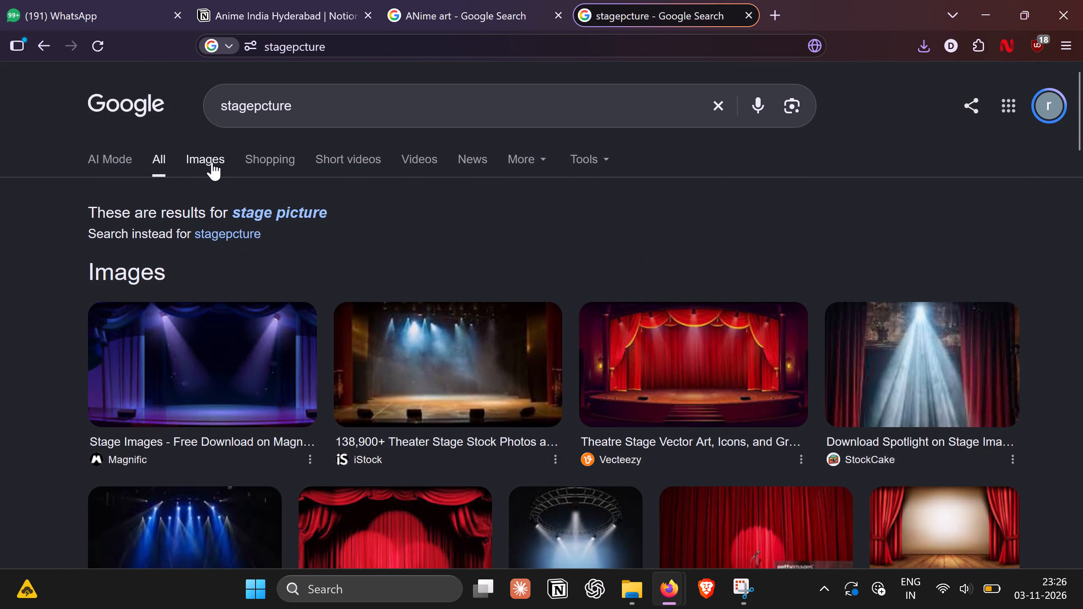
left_click(212, 162)
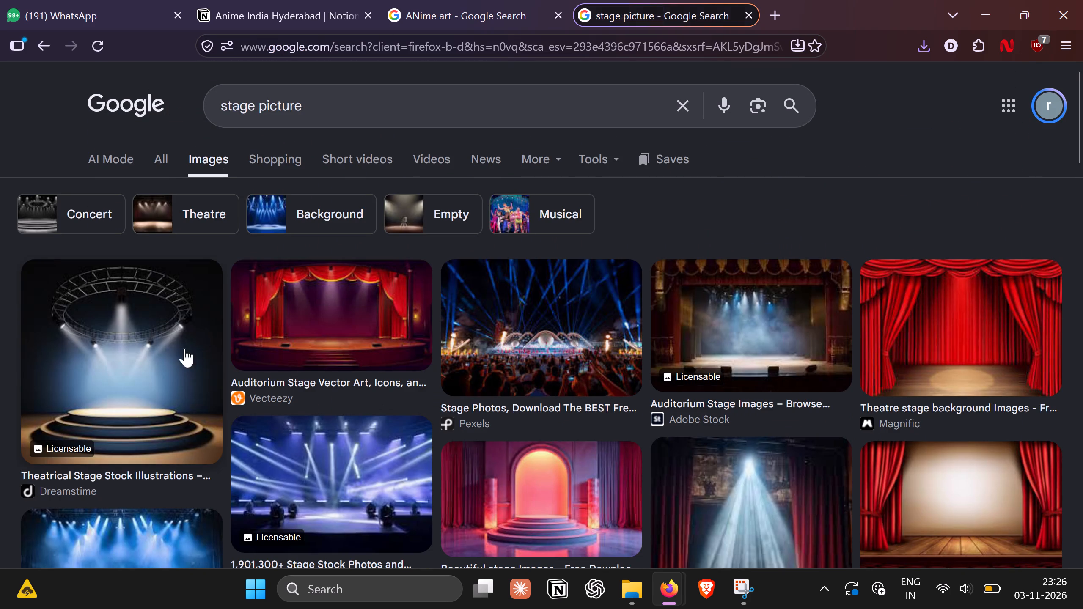
right_click(527, 324)
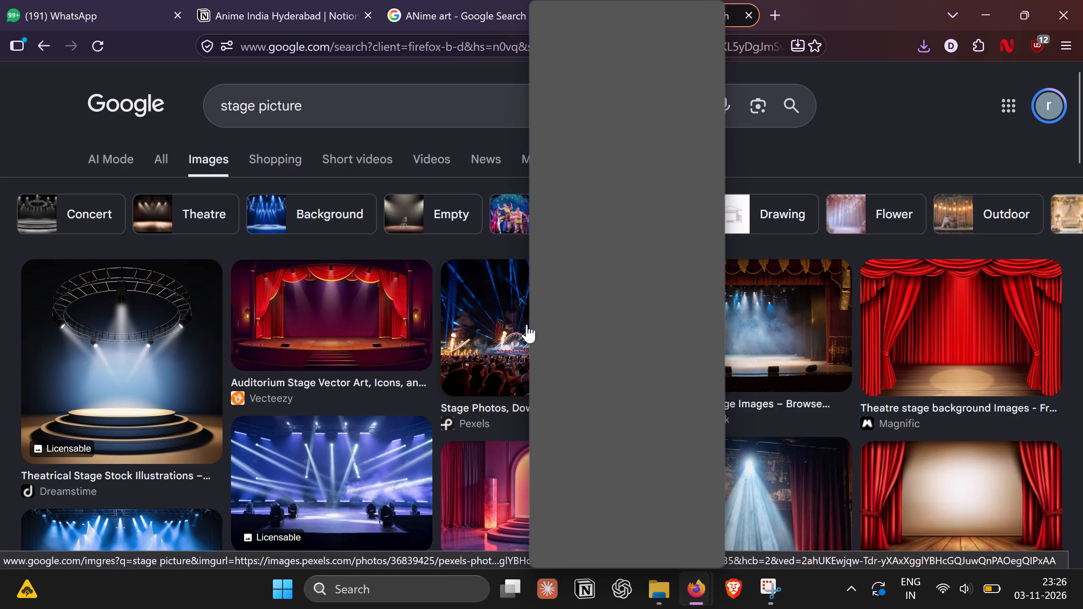
left_click(569, 393)
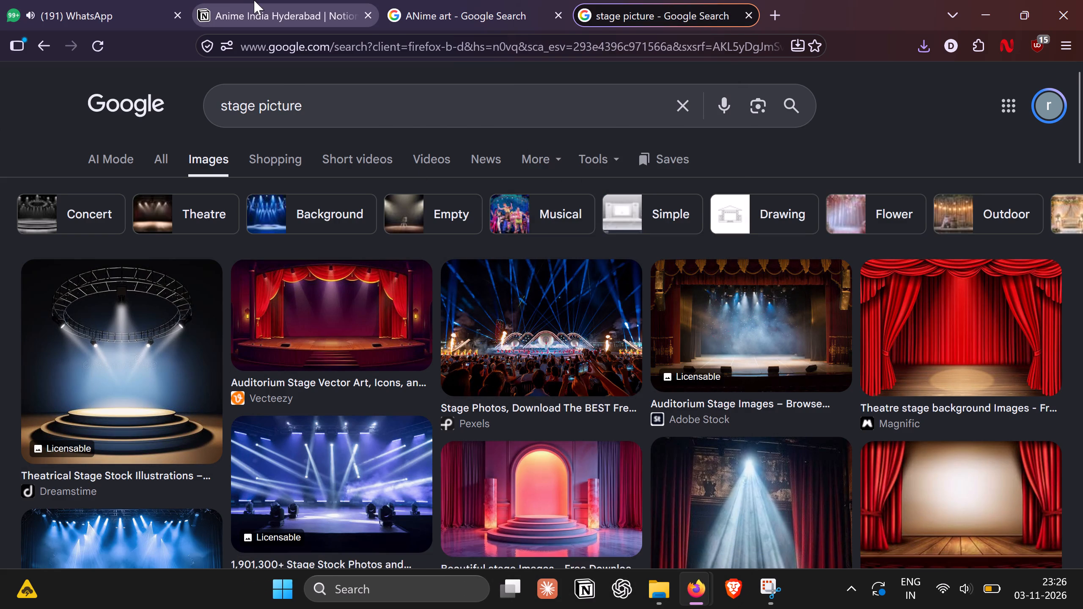
Add a cover to the stage page in Notion using the copied concert stage image link, and close the page.
left_click(254, 0)
left_click(467, 395)
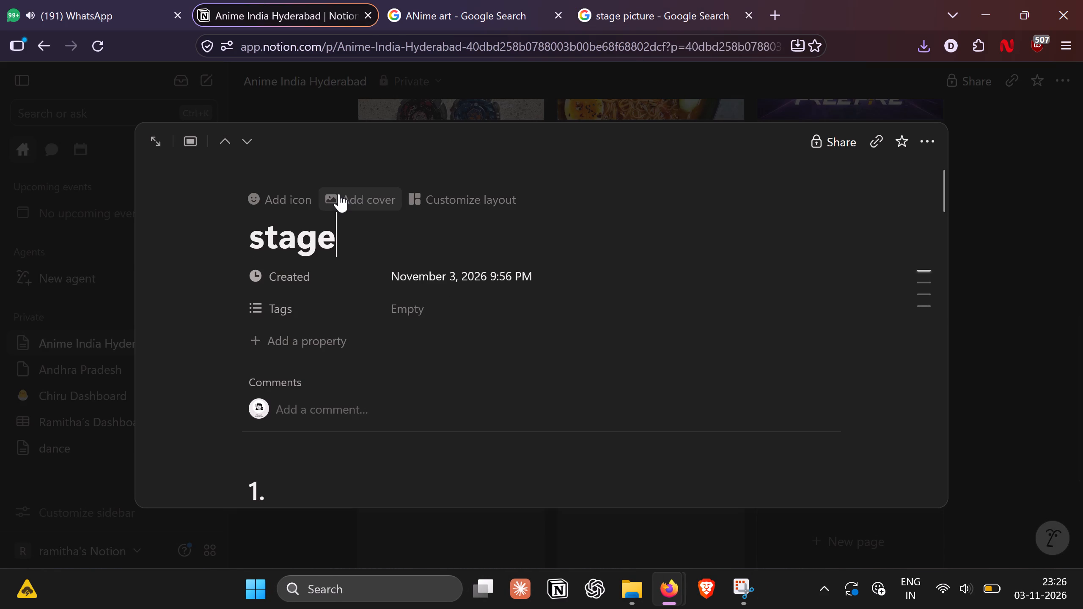
left_click(339, 194)
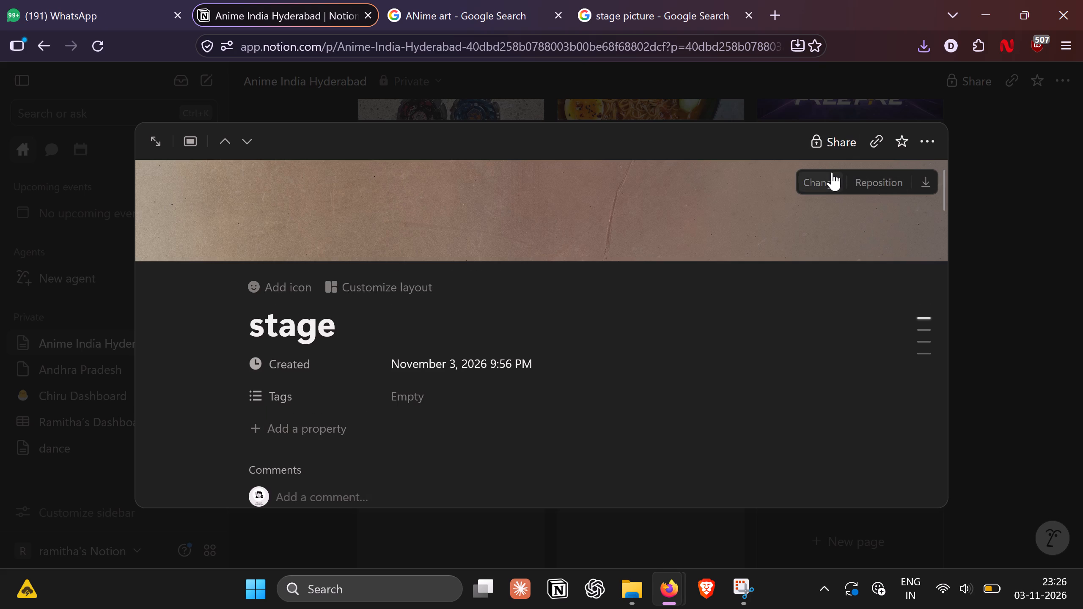
left_click(832, 172)
left_click(726, 173)
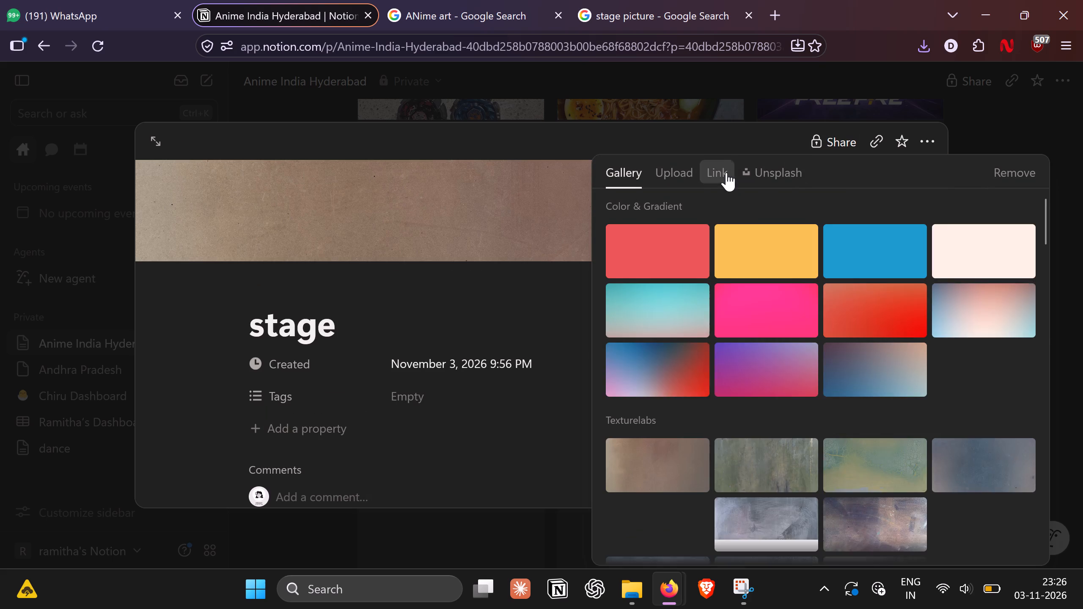
key("ctrl+v")
left_click(781, 291)
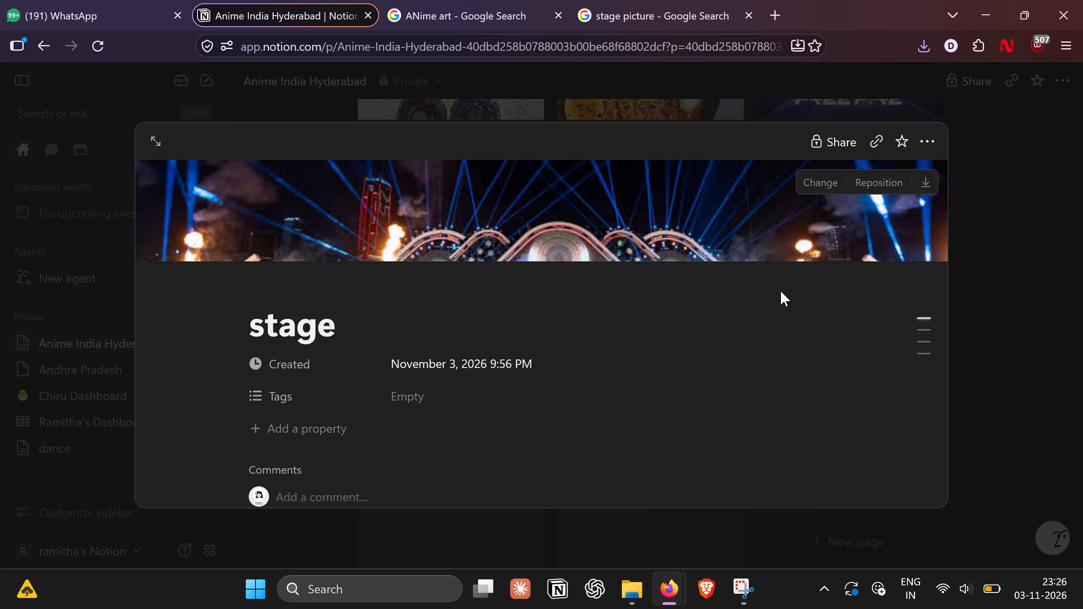
left_click(1038, 198)
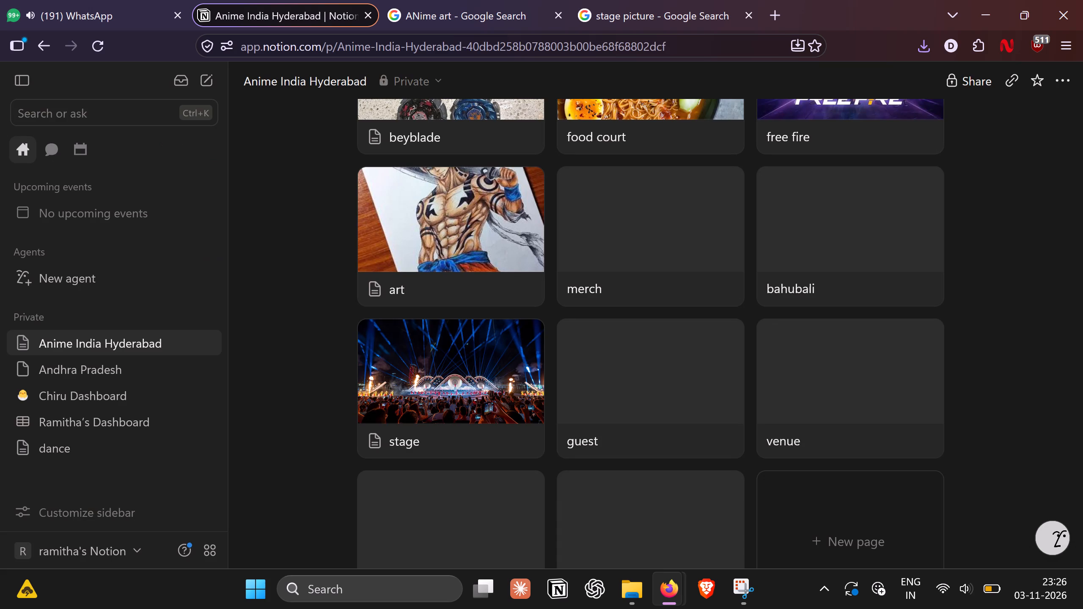
Set the Anime India Hyderabad page's general access to anyone on the web with link.
scroll(820, 305, "down", 2)
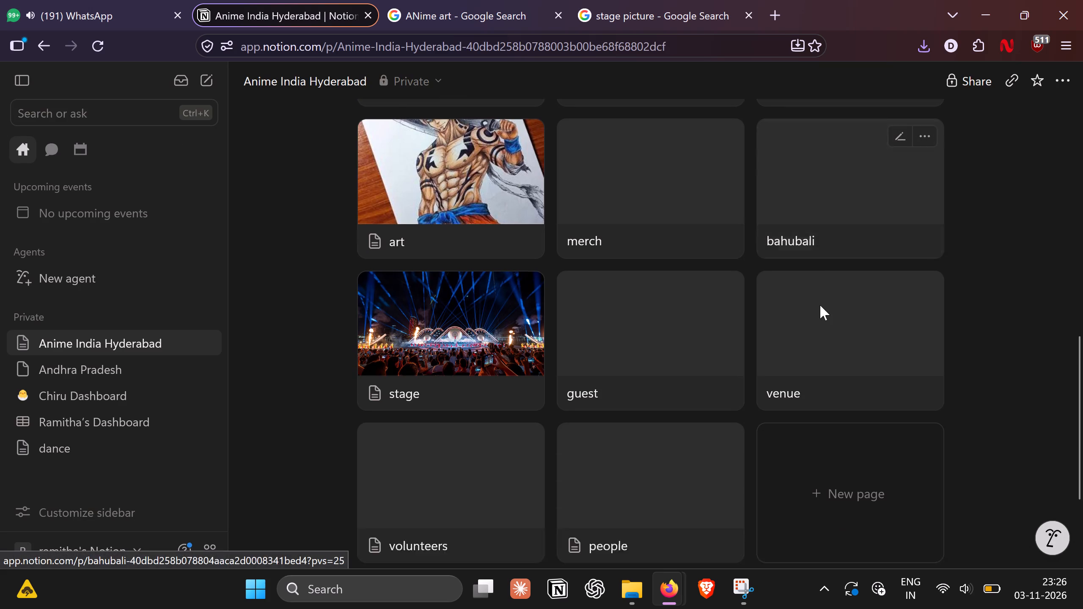
scroll(820, 305, "down", 3)
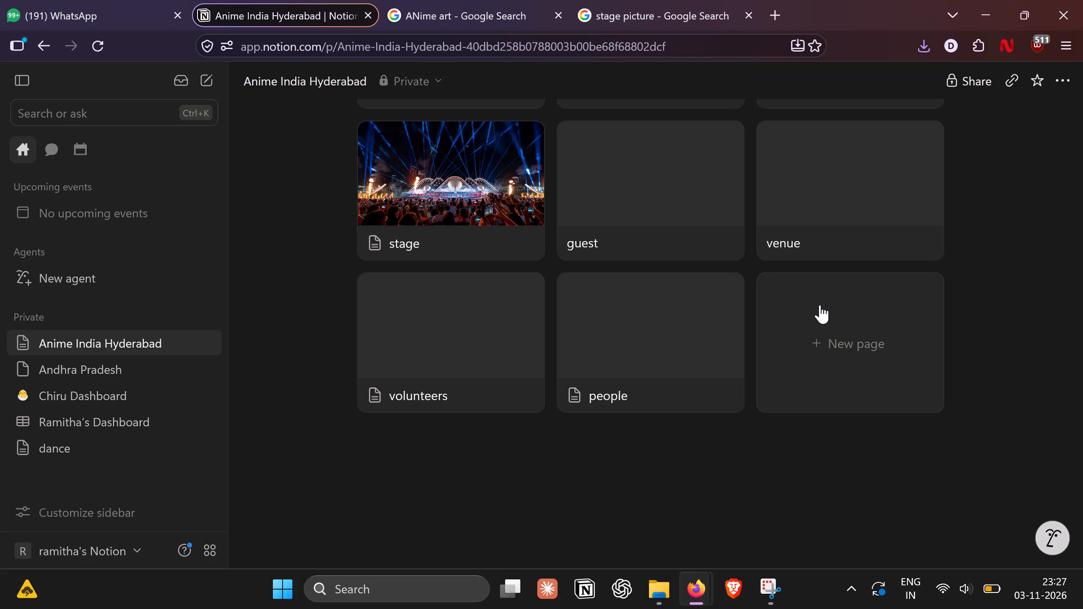
scroll(820, 305, "up", 8)
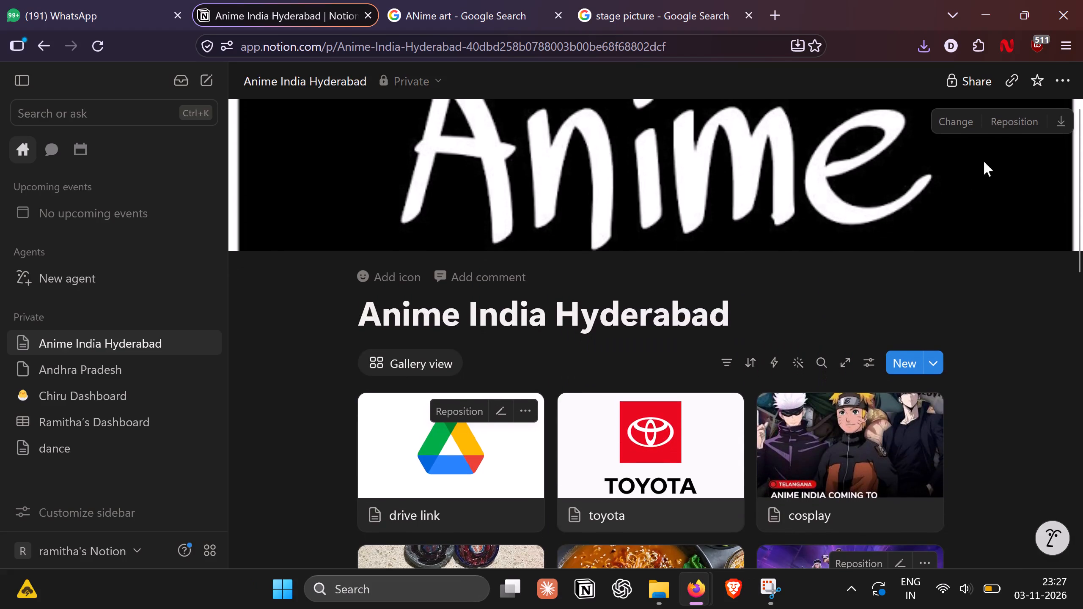
left_click(975, 83)
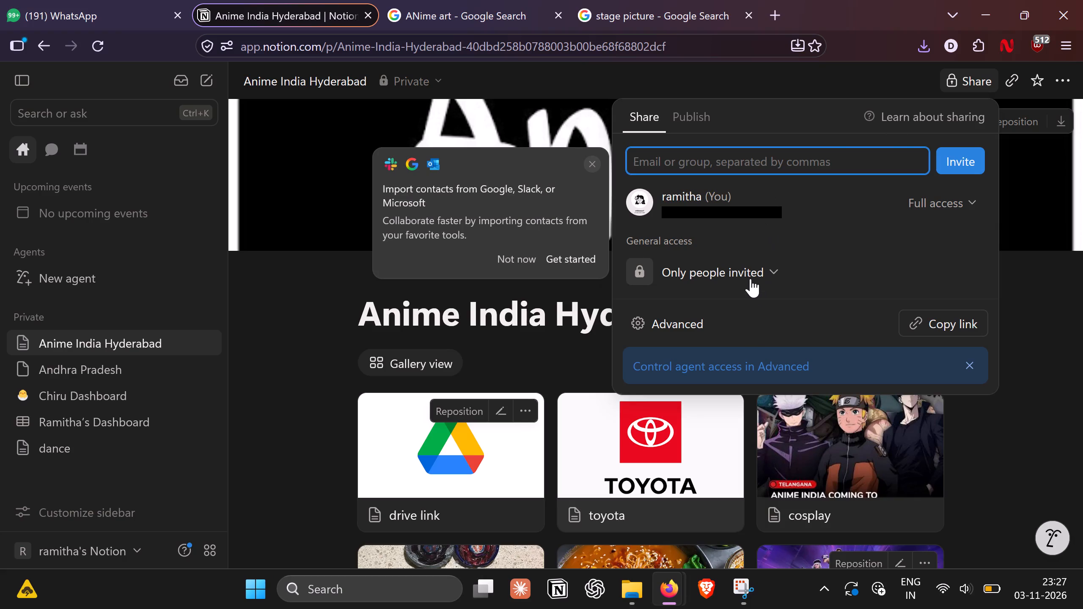
left_click(948, 198)
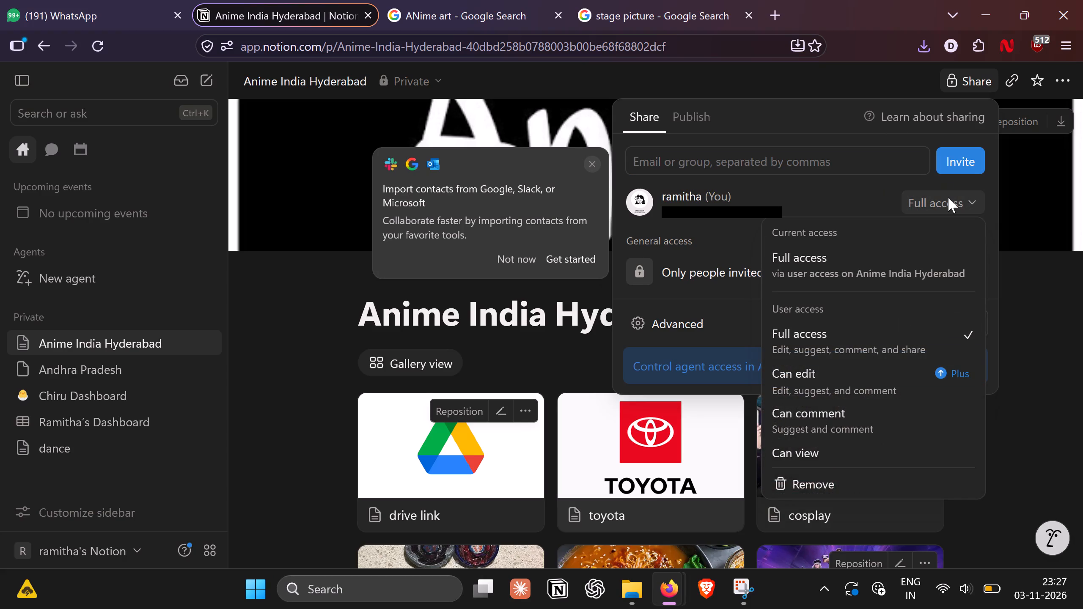
left_click(731, 266)
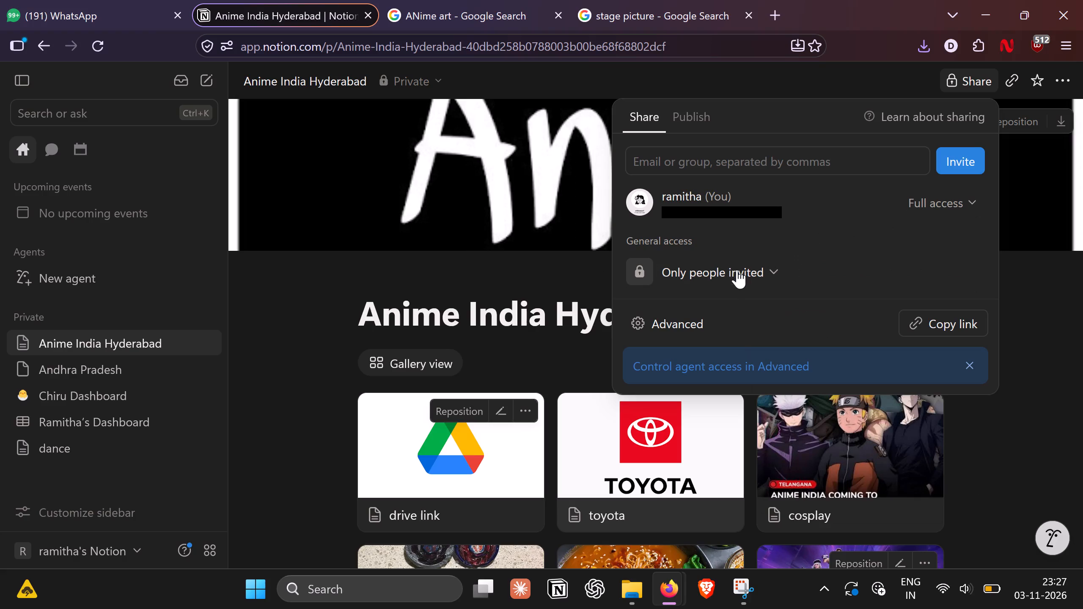
left_click(737, 270)
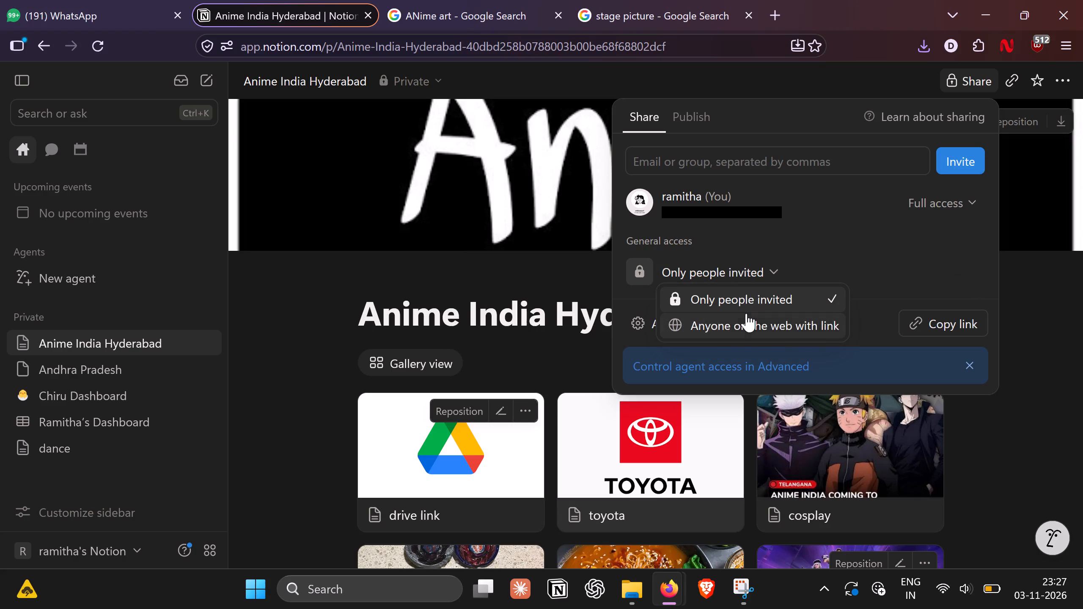
left_click(746, 313)
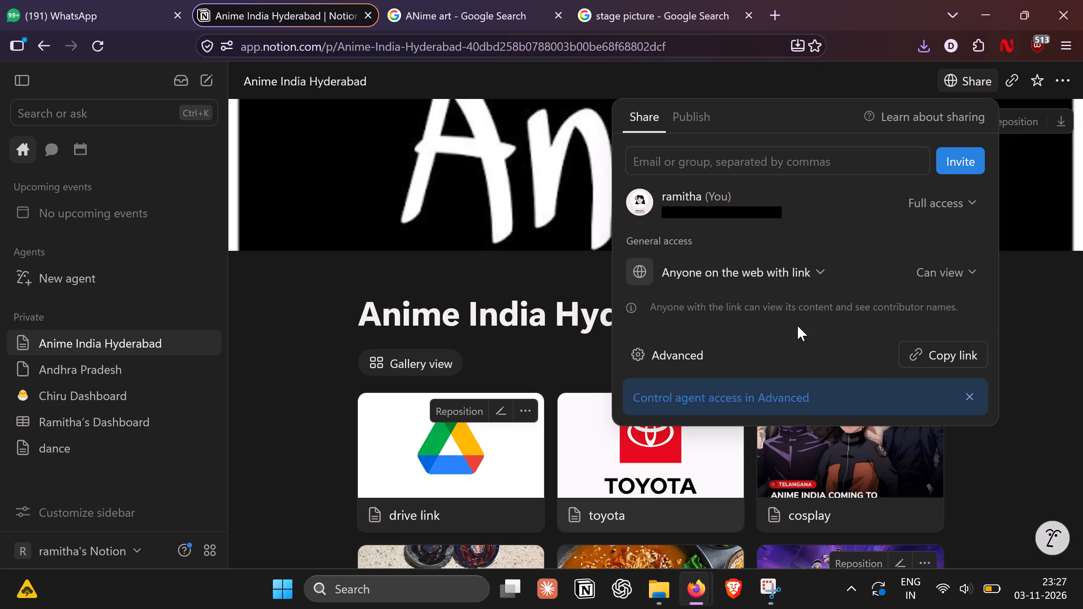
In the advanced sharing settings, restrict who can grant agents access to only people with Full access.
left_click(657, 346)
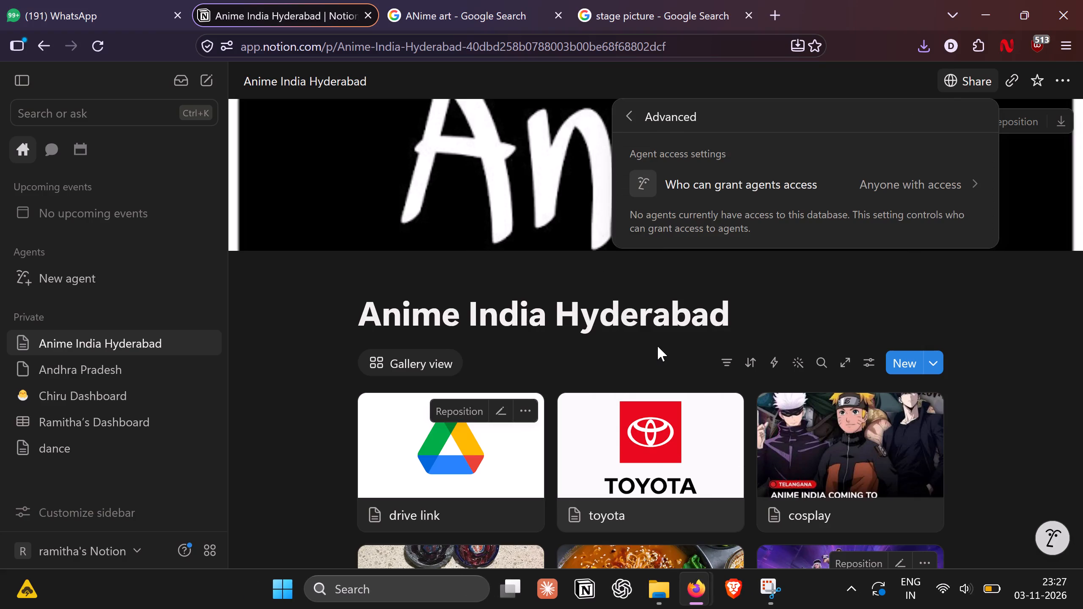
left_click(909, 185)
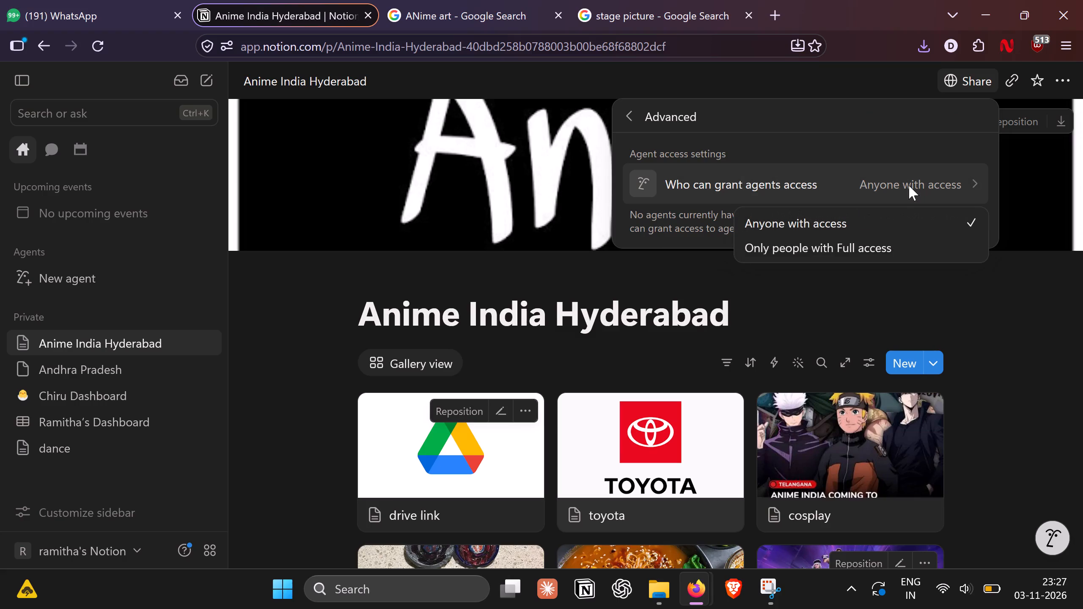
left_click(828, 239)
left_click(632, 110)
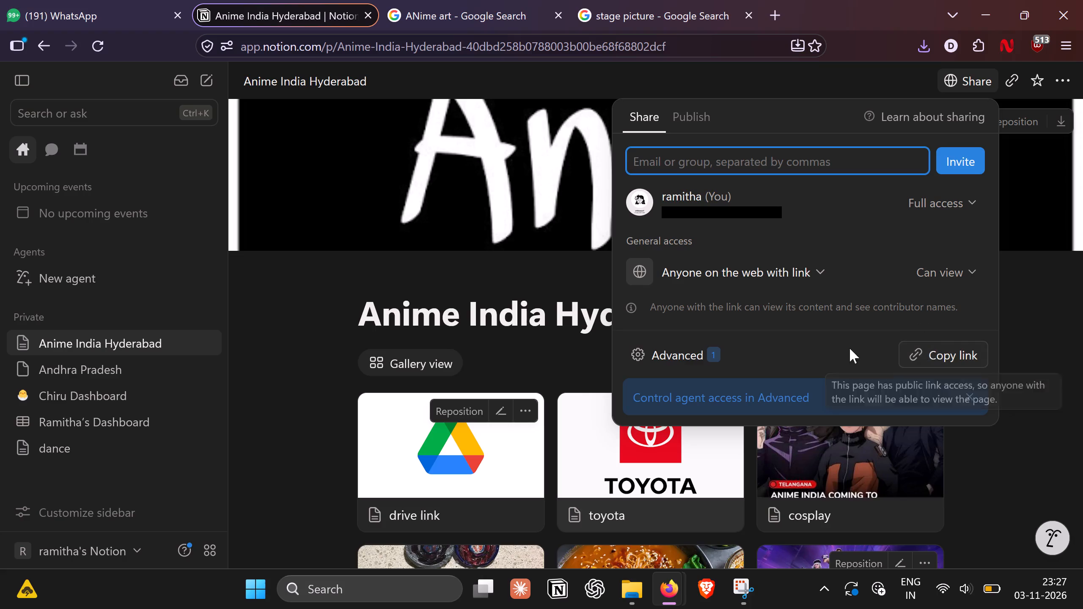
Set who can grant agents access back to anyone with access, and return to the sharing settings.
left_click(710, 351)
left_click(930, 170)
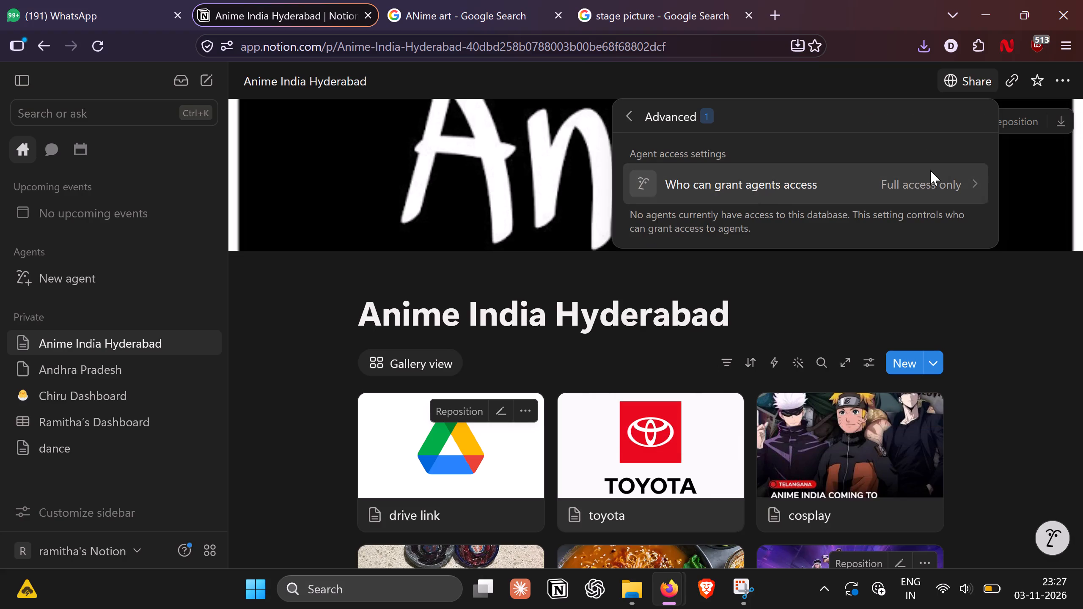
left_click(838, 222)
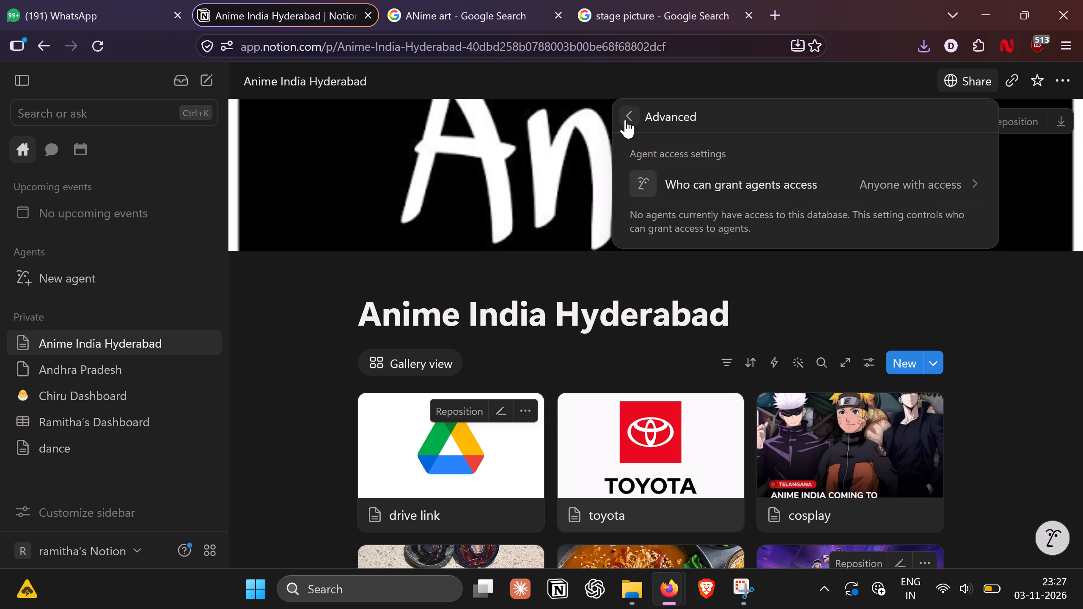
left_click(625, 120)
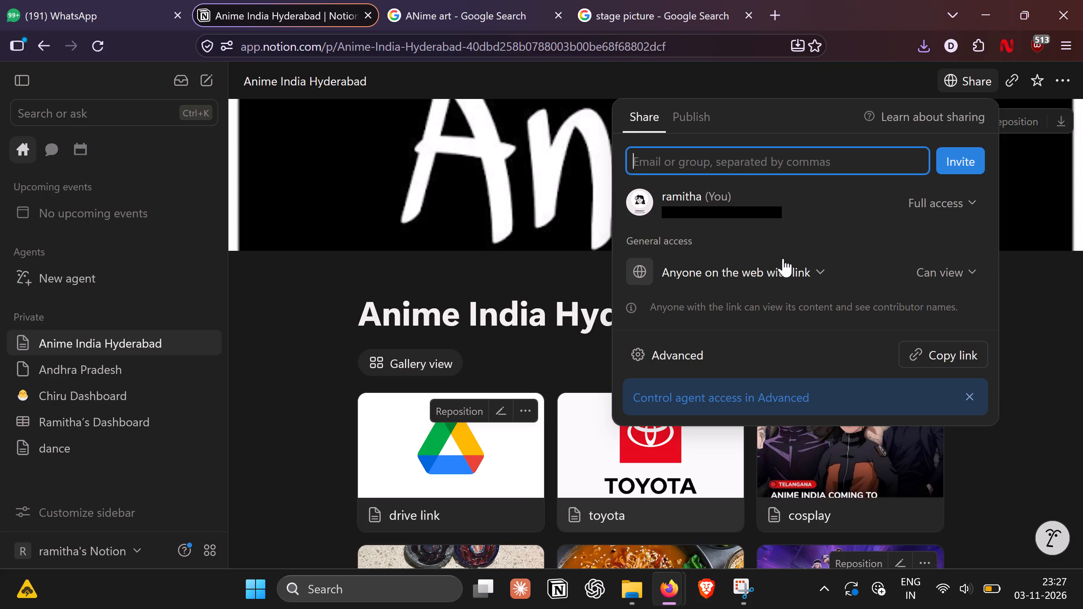
Open the permission level options for anyone on the web with the link.
scroll(783, 258, "up", 1)
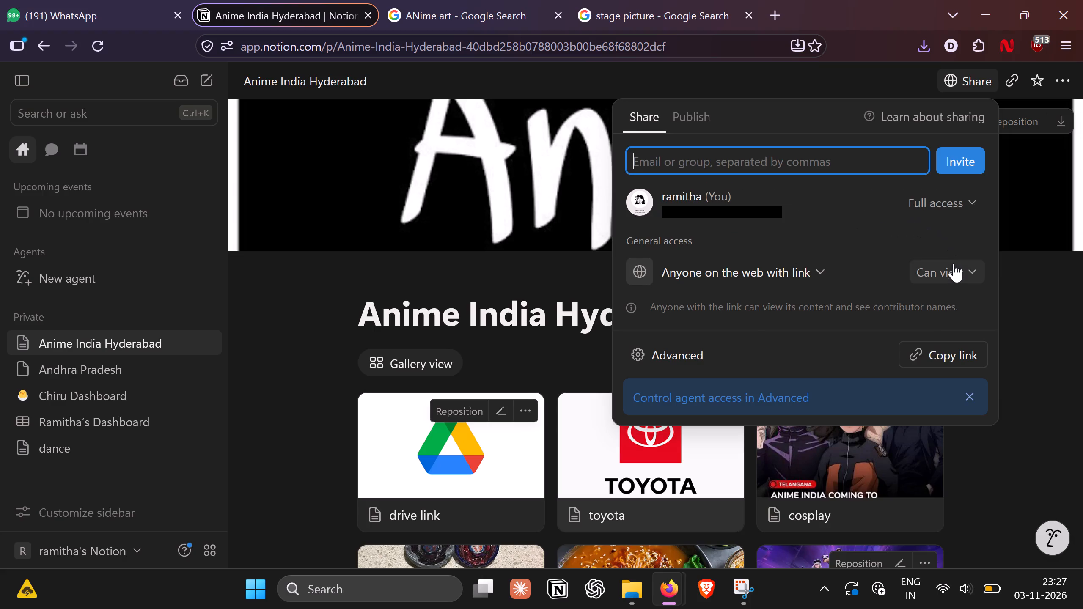
left_click(954, 263)
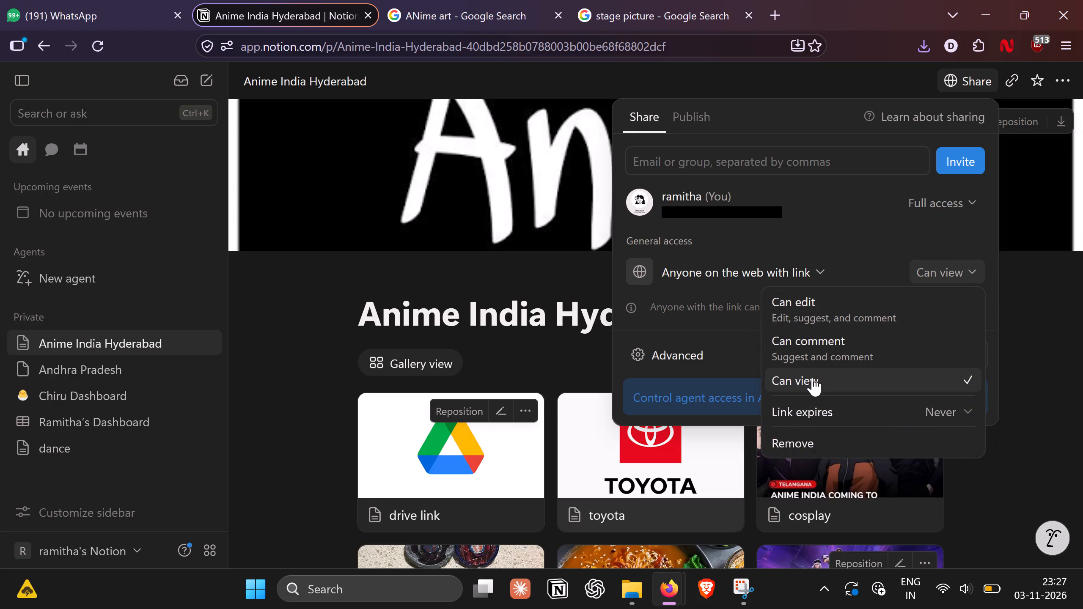
Set the permission for anyone on the web with the link to Can edit.
left_click(839, 309)
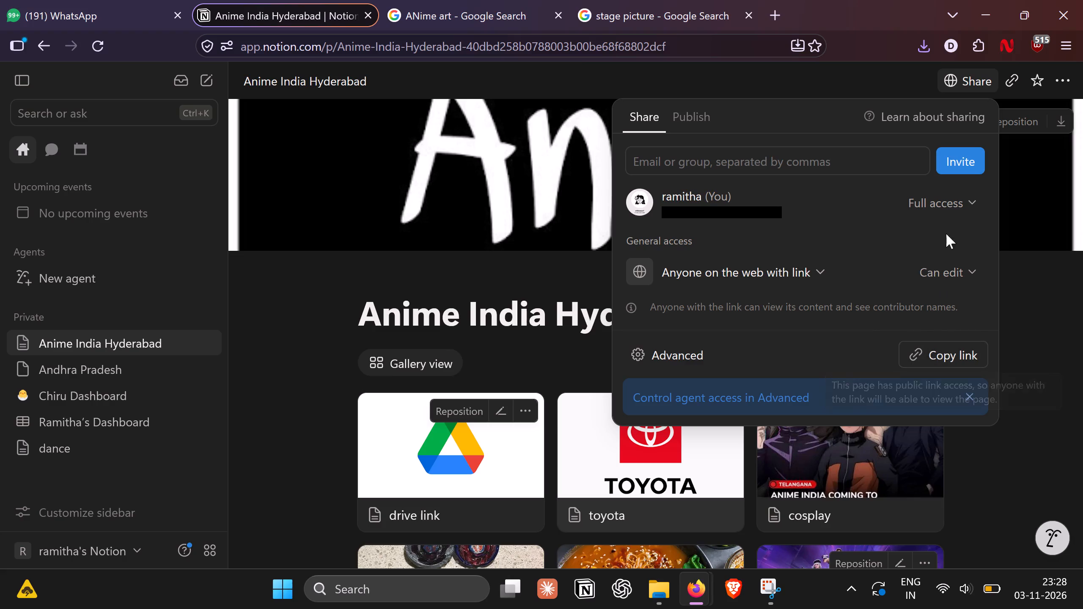
left_click(949, 275)
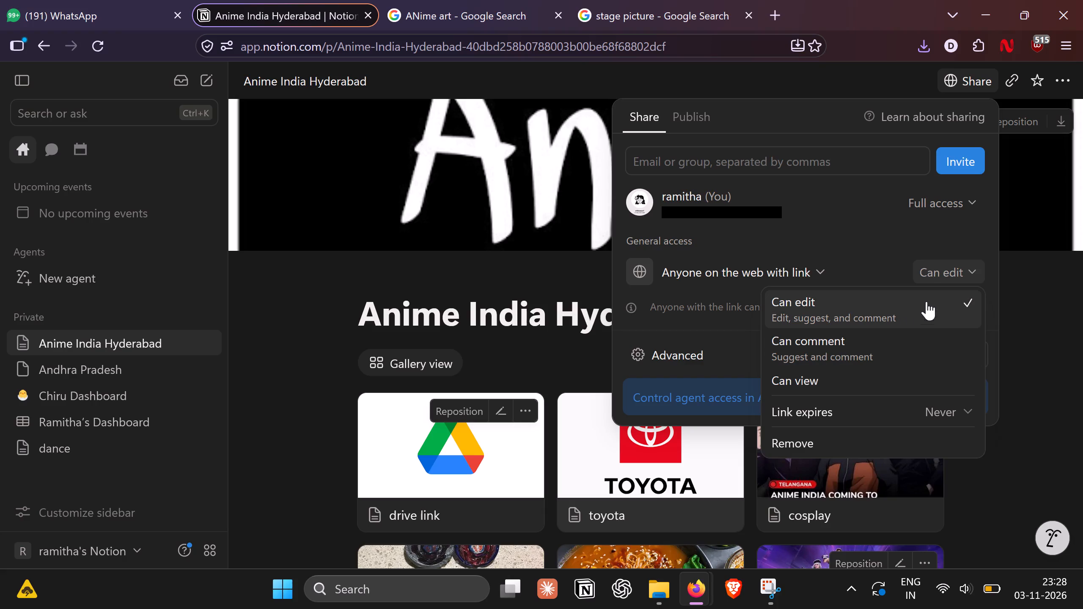
left_click(943, 270)
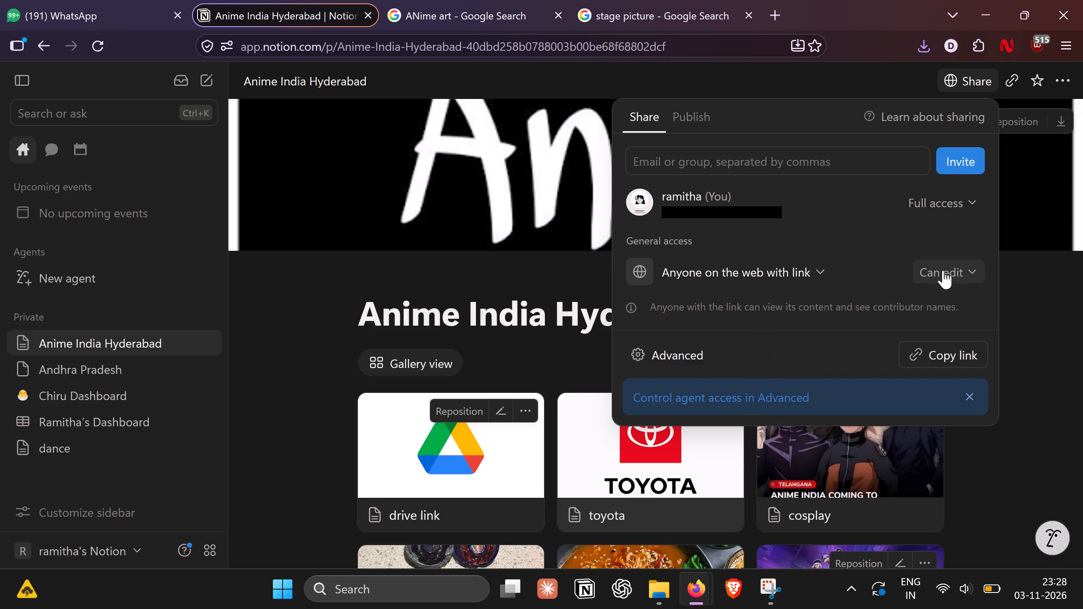
left_click(943, 270)
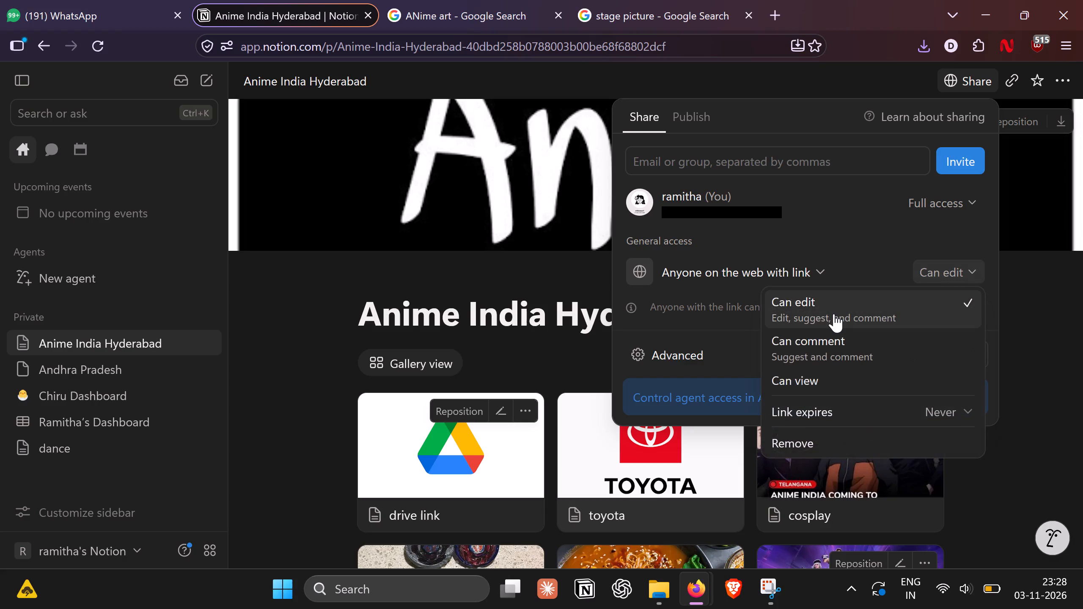
left_click(834, 314)
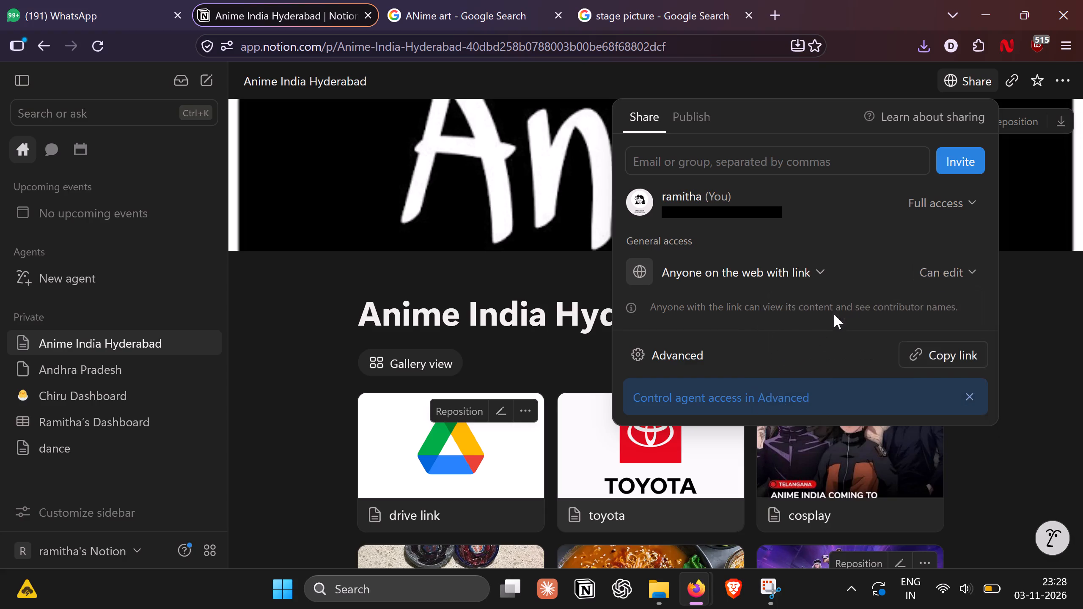
Copy the share link of the Anime India Hyderabad page to the clipboard.
left_click(935, 351)
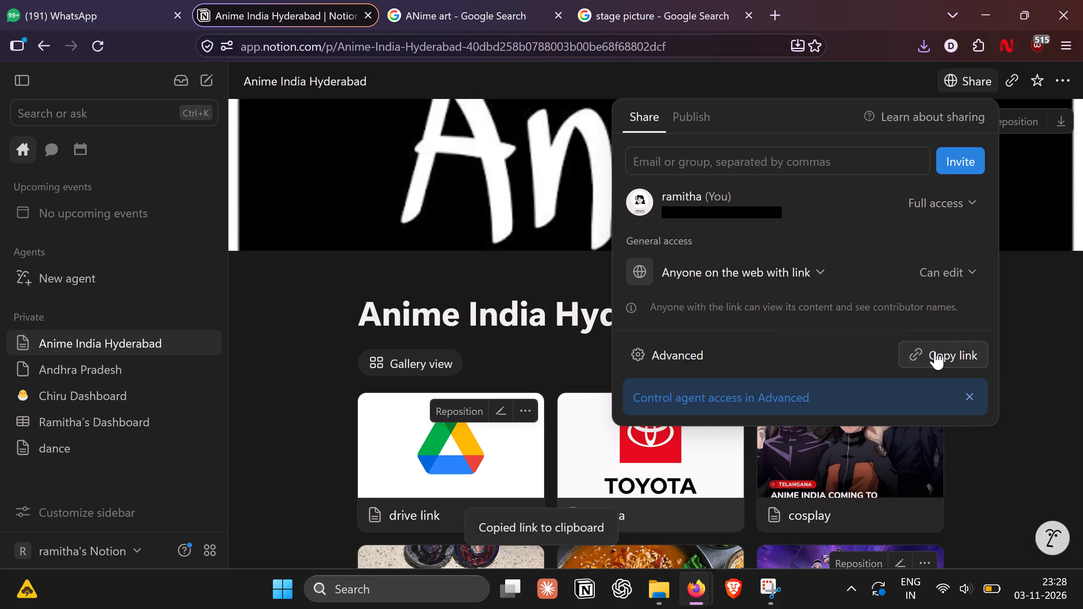
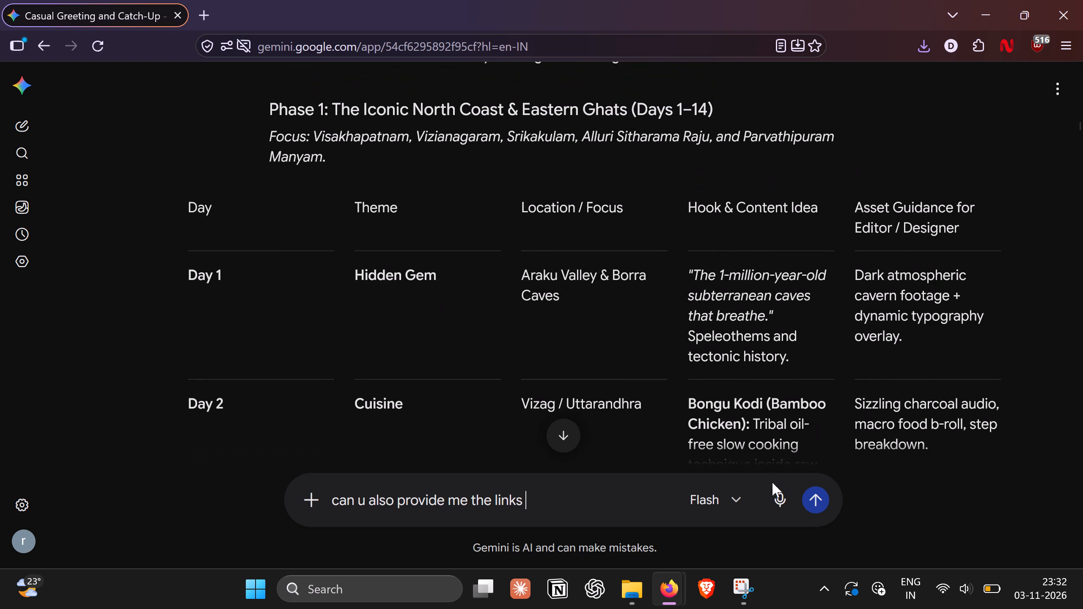
left_click(200, 0)
type("notion")
key("Return")
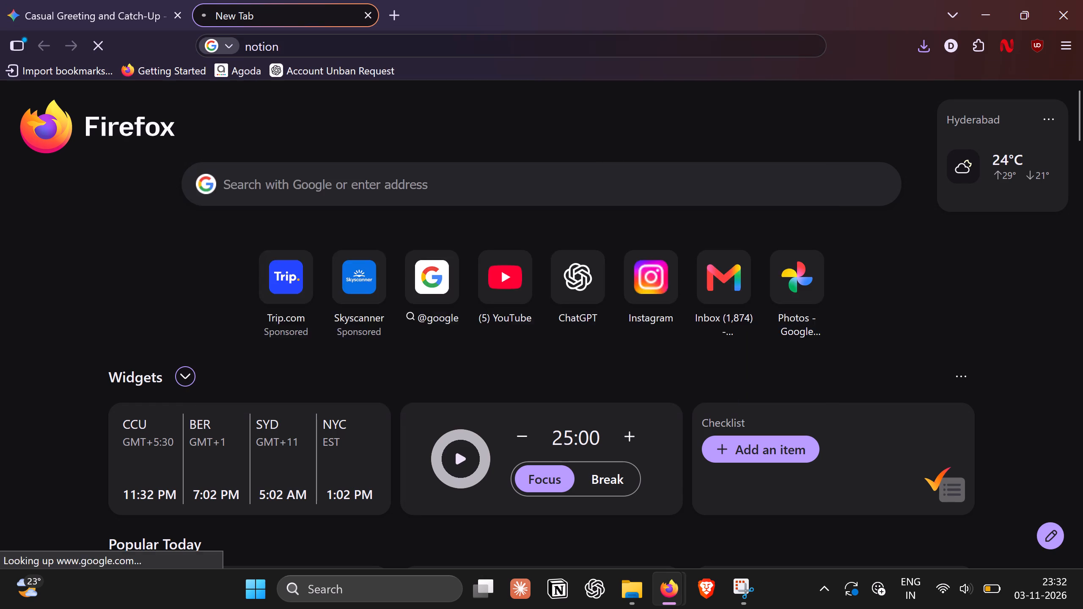
left_click(149, 4)
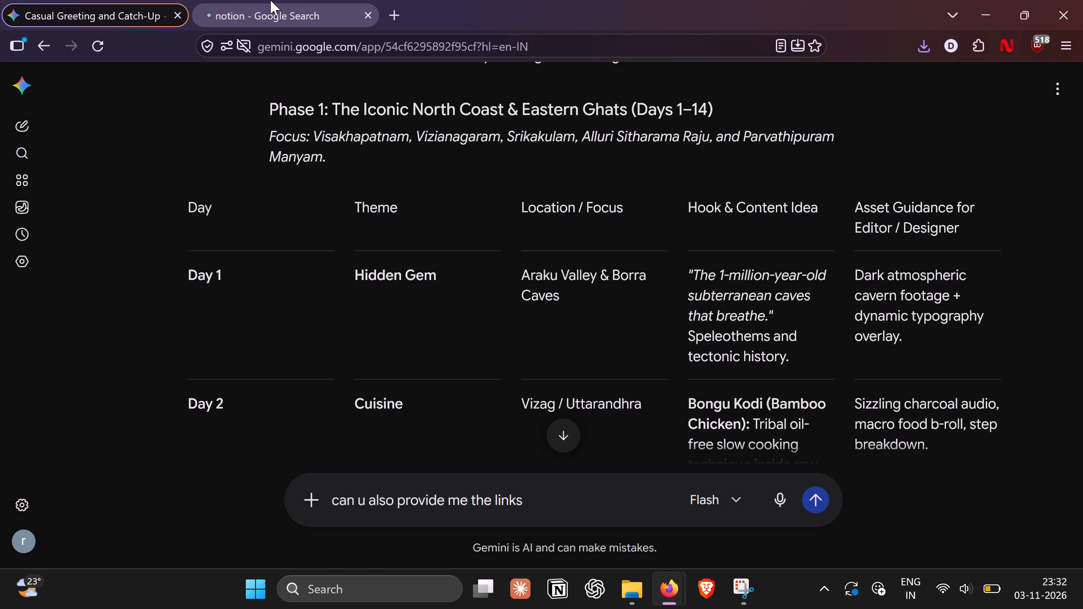
left_click(270, 0)
left_click(173, 247)
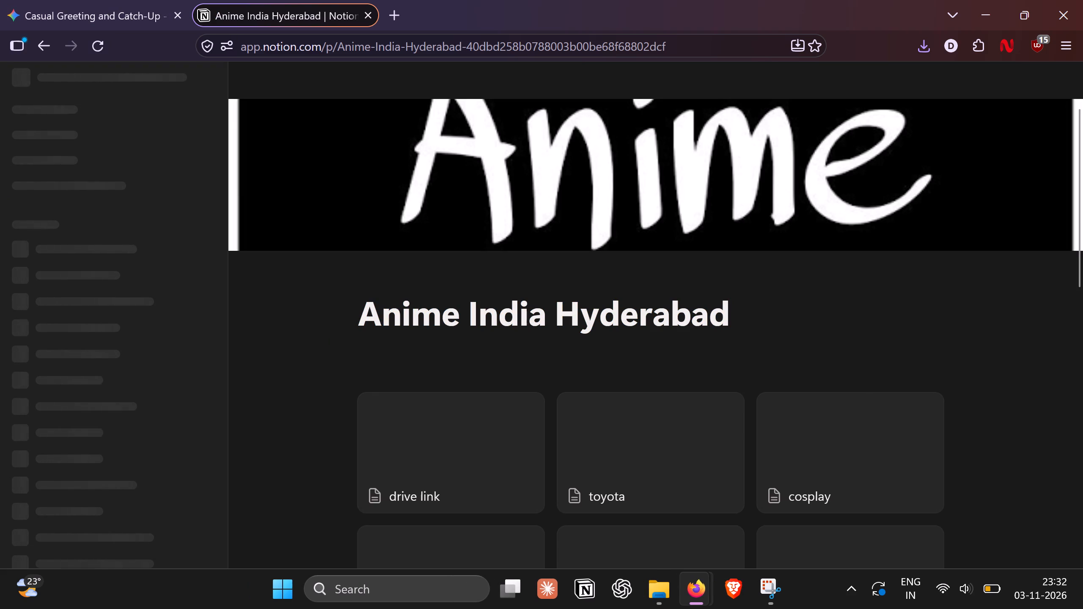
Open the private Andhra Pradesh page in the Notion workspace.
scroll(328, 364, "down", 3)
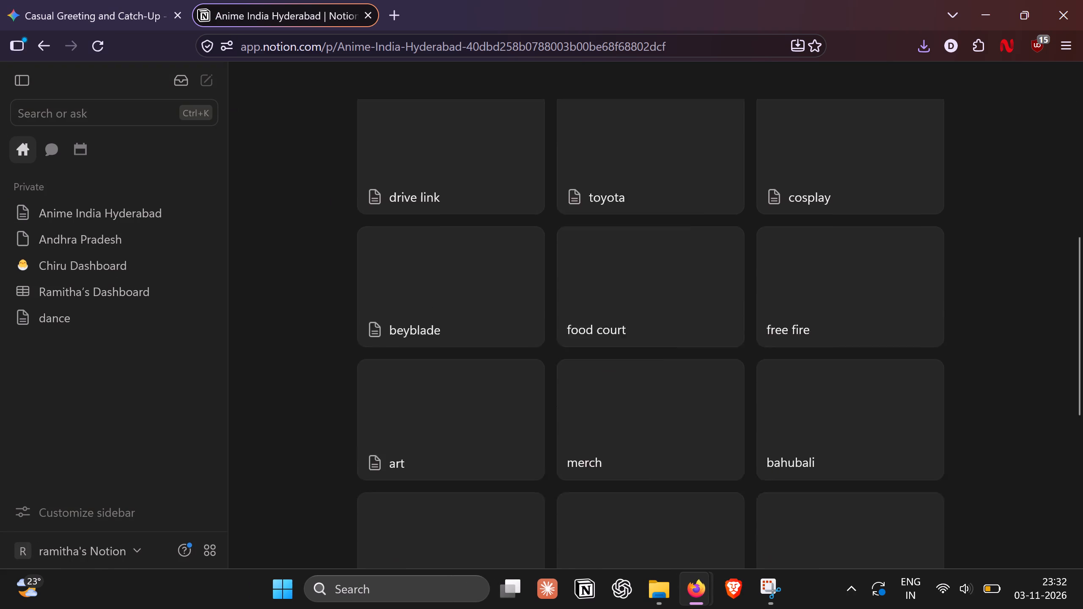
scroll(328, 364, "down", 2)
scroll(328, 364, "up", 5)
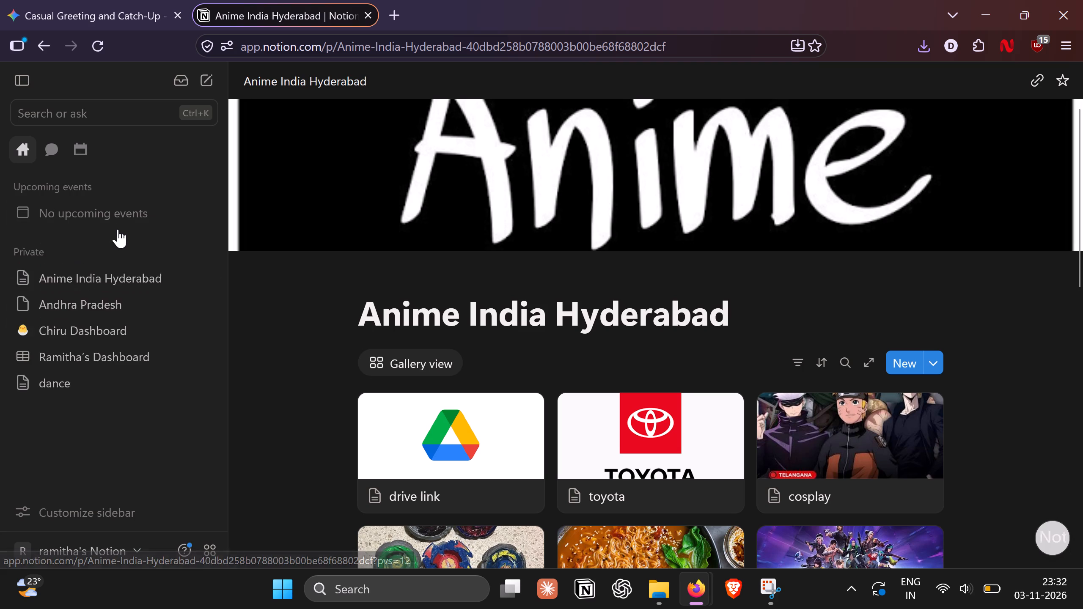
left_click(99, 368)
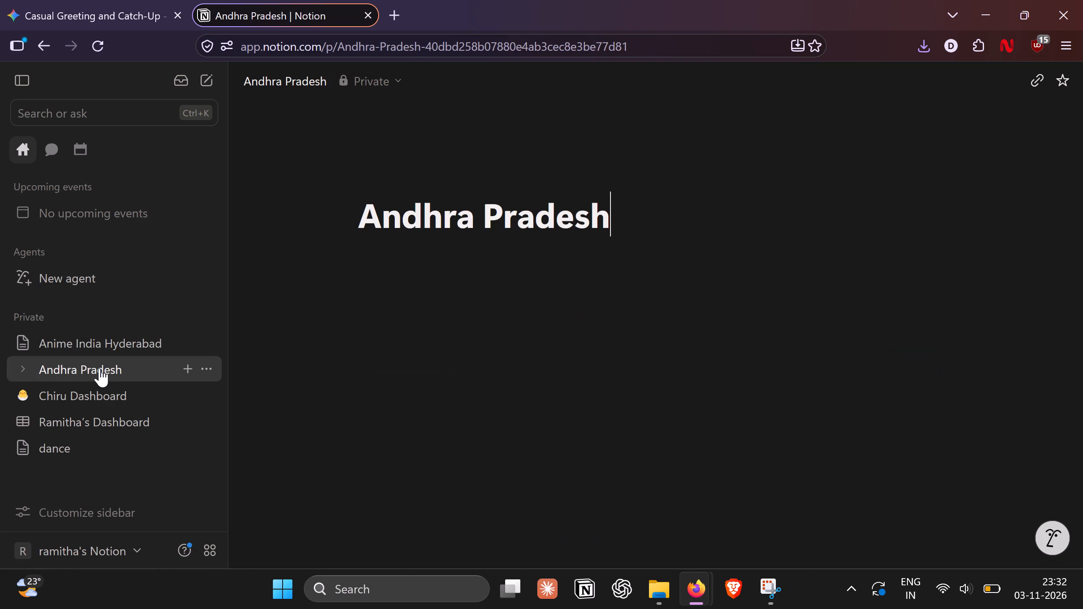
Insert a gallery view with a new database below the Andhra Pradesh page title.
left_click(561, 291)
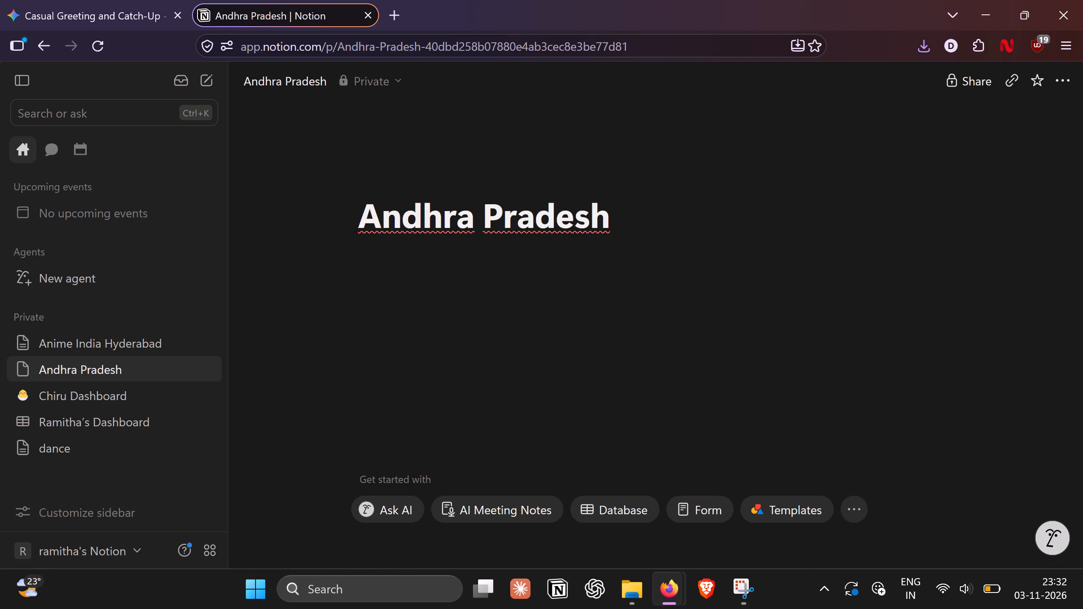
type("/gal")
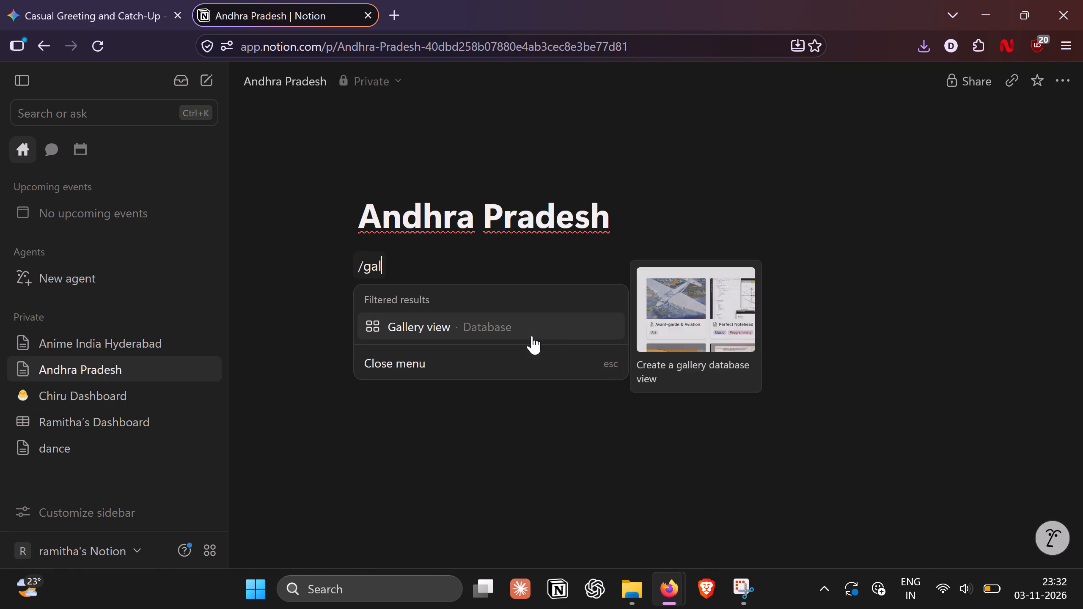
left_click(506, 332)
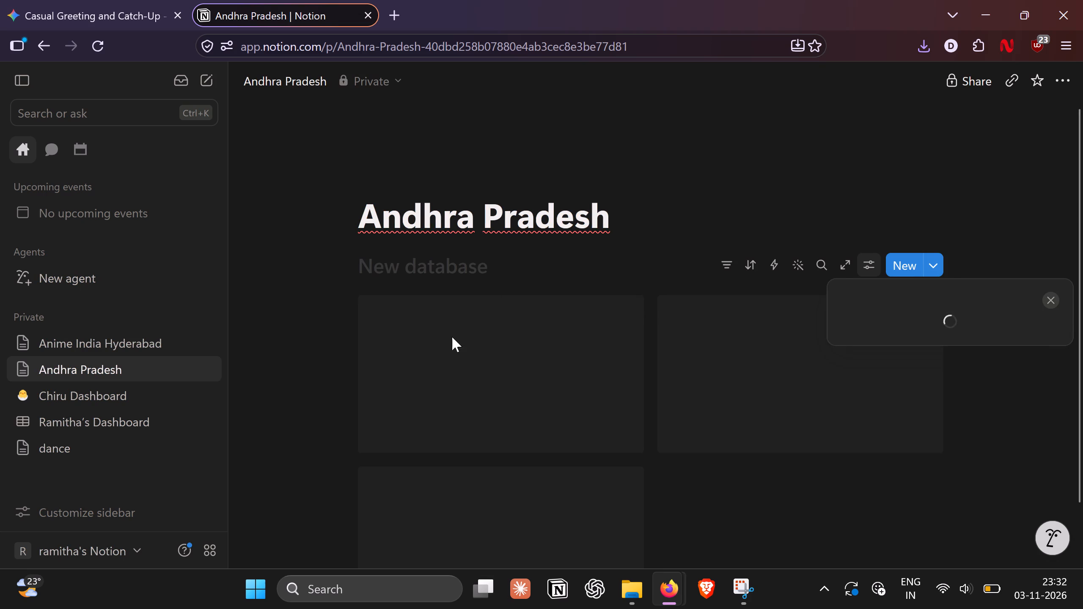
left_click(496, 313)
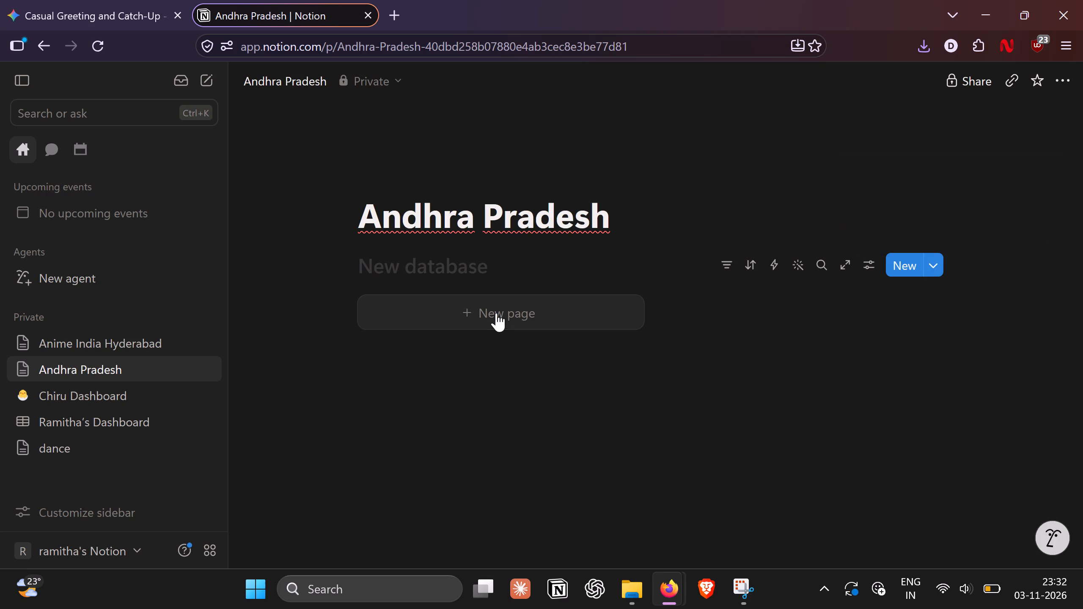
Add a new page to the empty gallery on the Andhra Pradesh page.
left_click(496, 313)
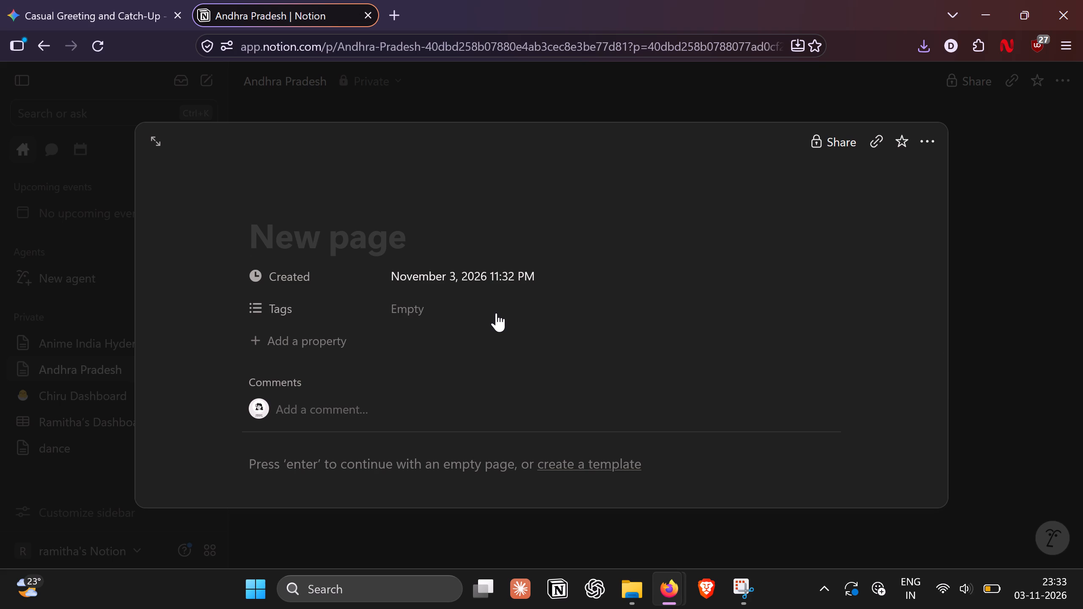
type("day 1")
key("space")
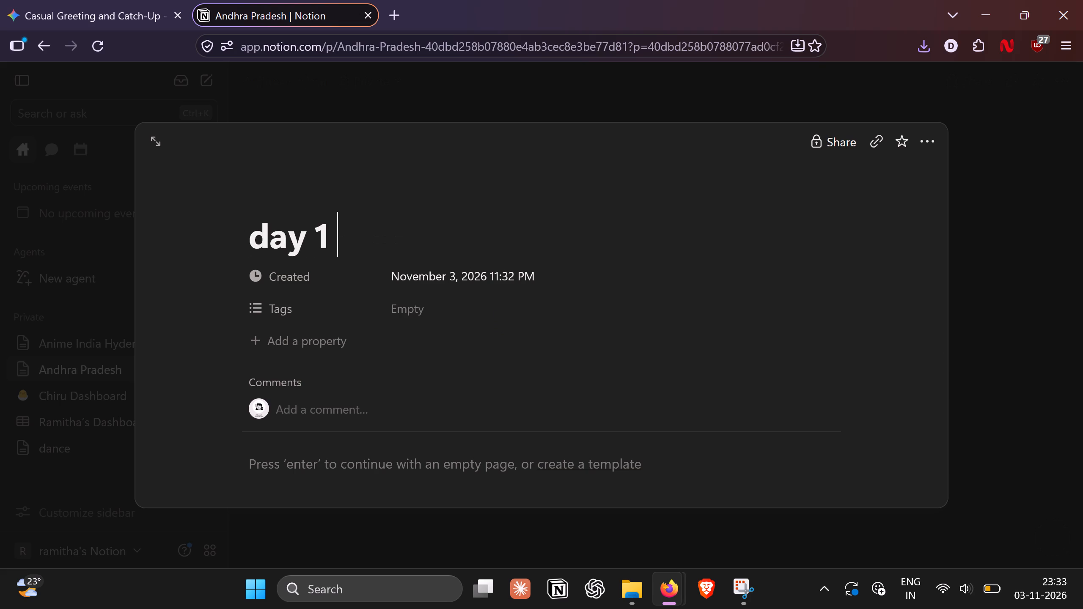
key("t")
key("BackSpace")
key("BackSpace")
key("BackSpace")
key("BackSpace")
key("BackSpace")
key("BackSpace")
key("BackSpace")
Title the new gallery page "content 1-15" and return to the gallery.
type("content")
key("space")
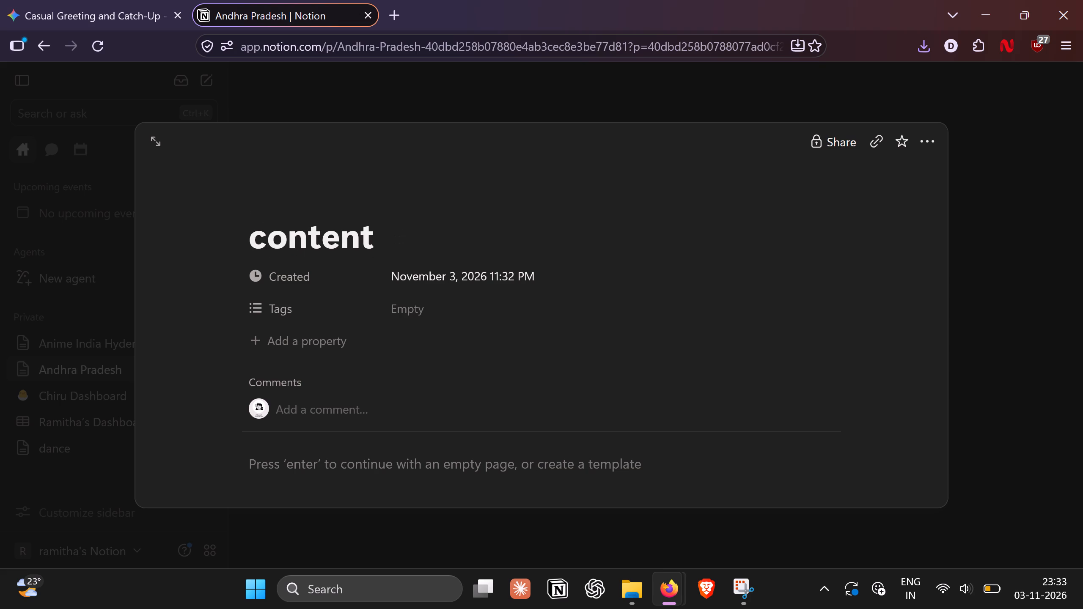
type("1-15")
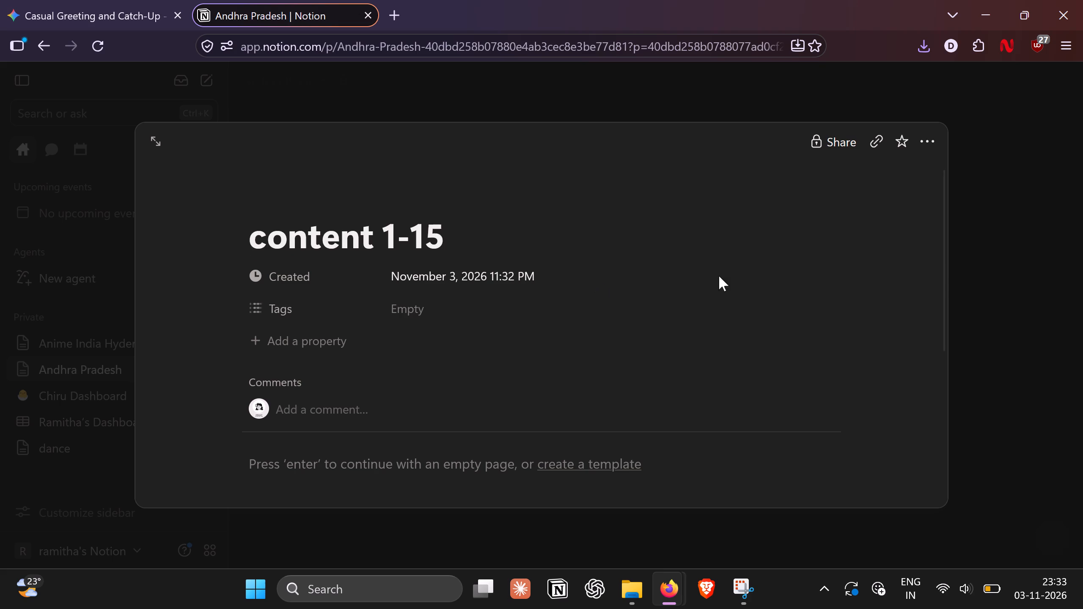
left_click(986, 277)
Add a second gallery page titled "content 16-30" and return to the gallery.
left_click(779, 383)
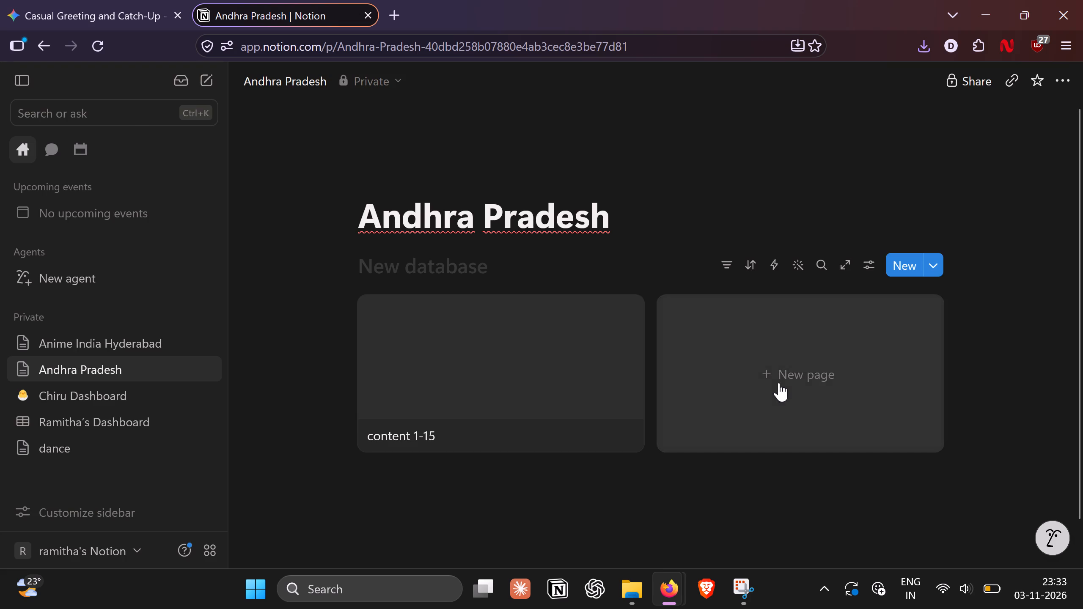
type("content 16")
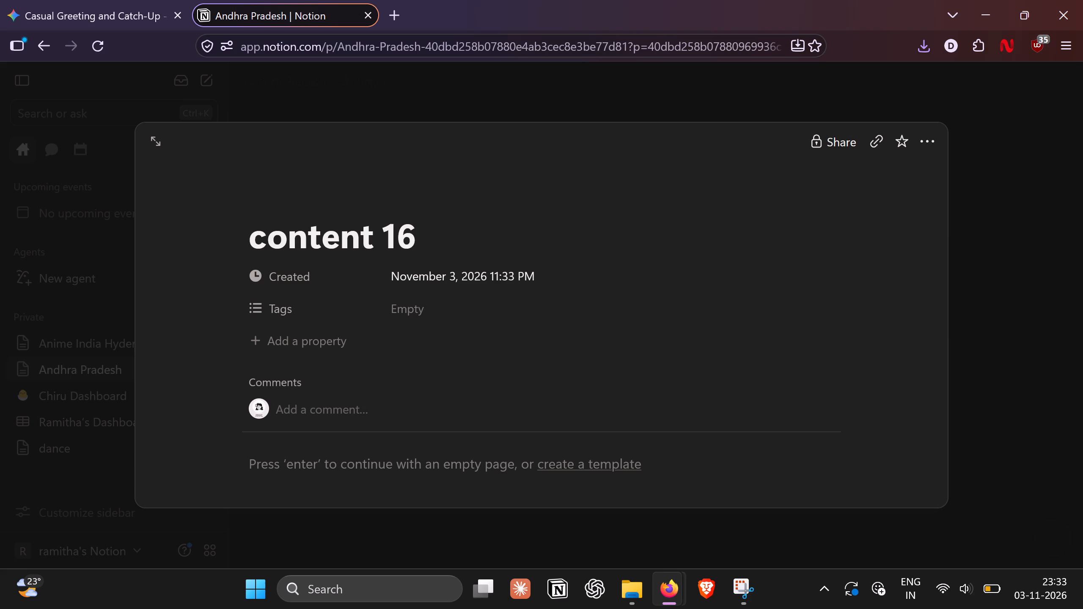
type("-30")
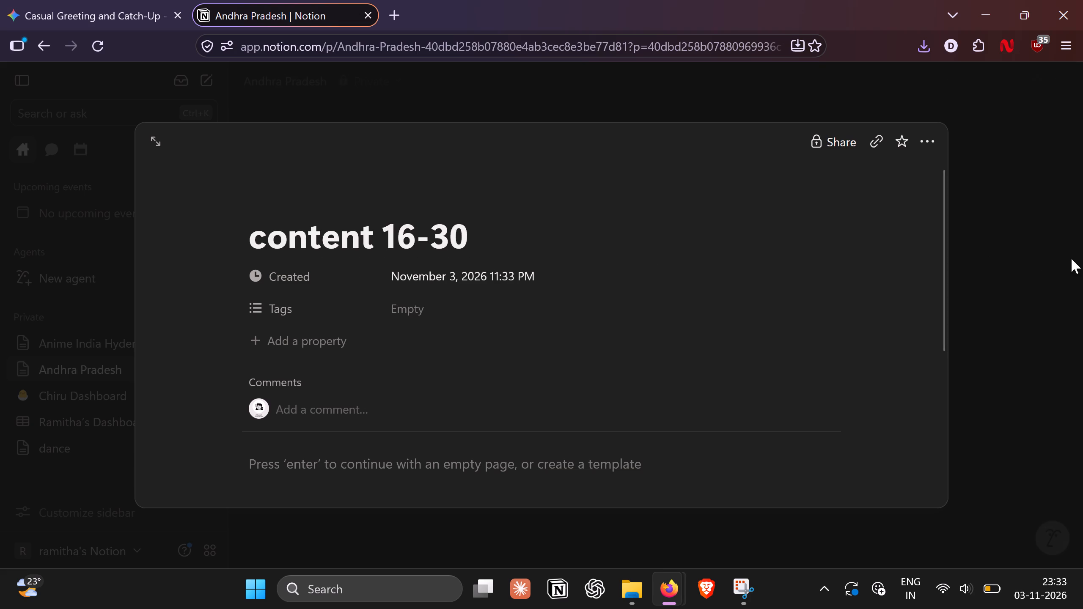
left_click(1076, 266)
Add a third gallery page titled "content 31-45" and return to the gallery.
left_click(562, 477)
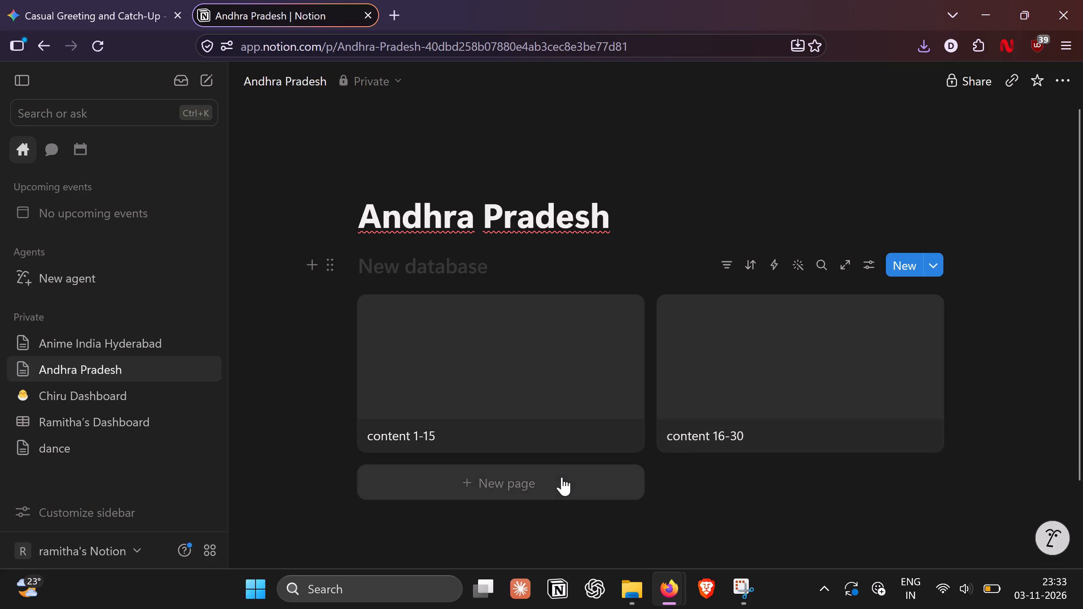
type("content 31")
key("space")
key("BackSpace")
key("minus")
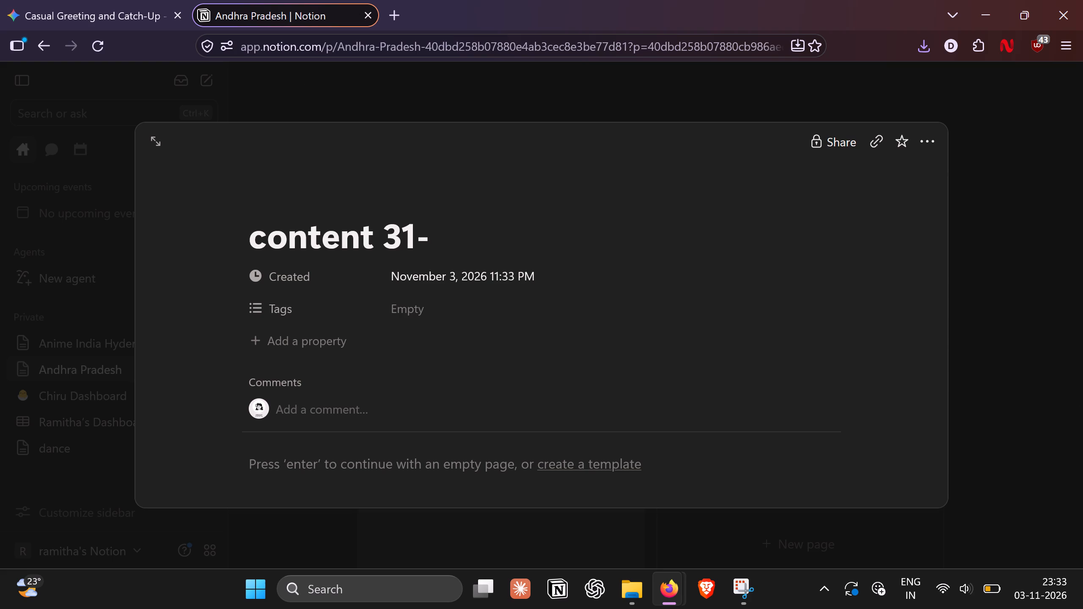
type("45")
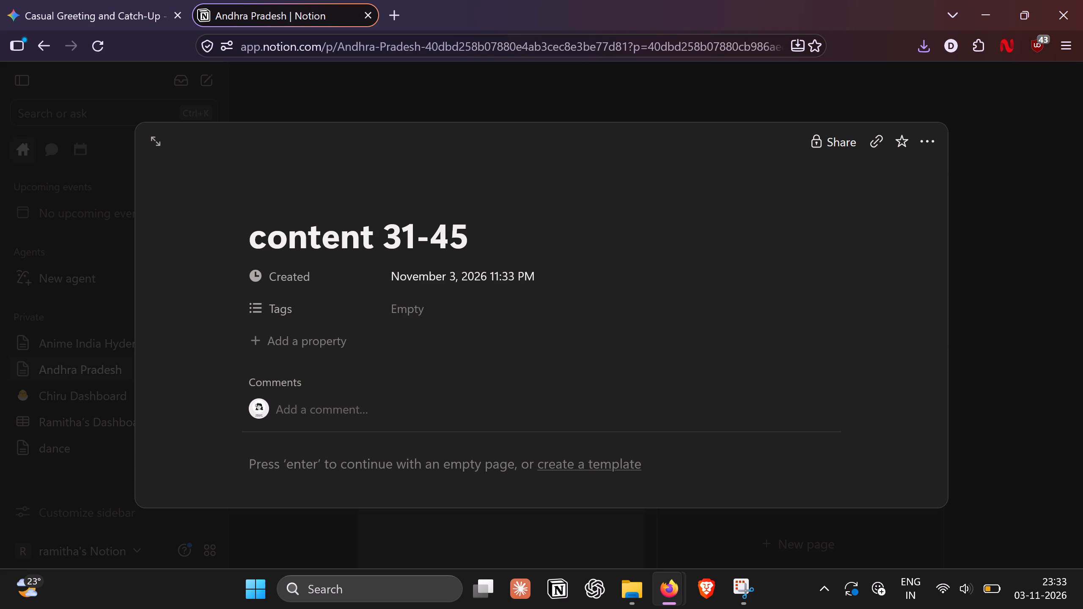
left_click(1002, 367)
Add a fourth gallery page titled "content 46-60" and return to the gallery.
scroll(1002, 367, "down", 3)
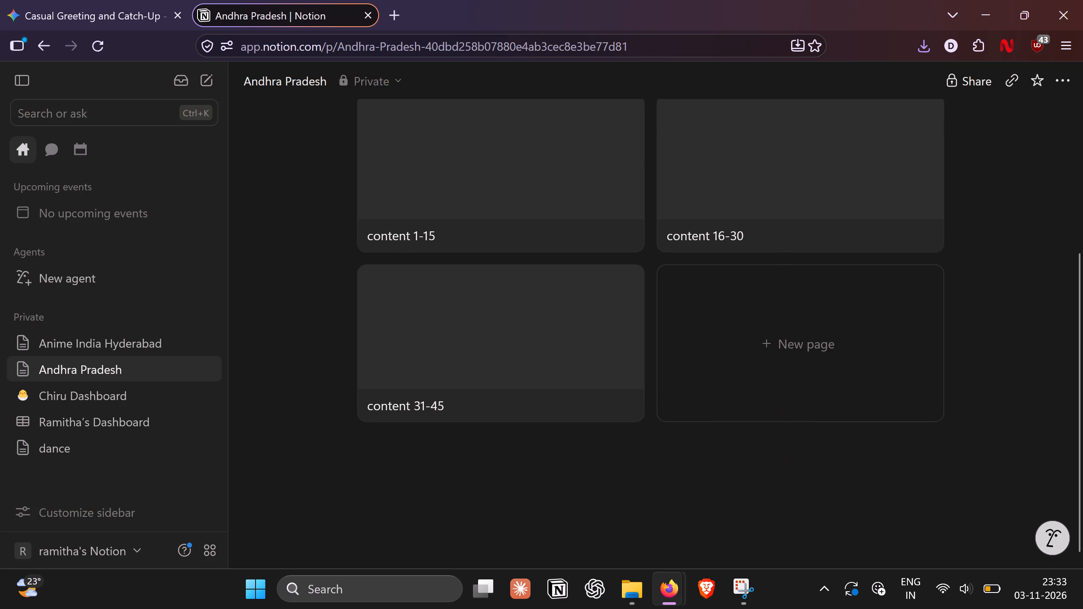
left_click(785, 363)
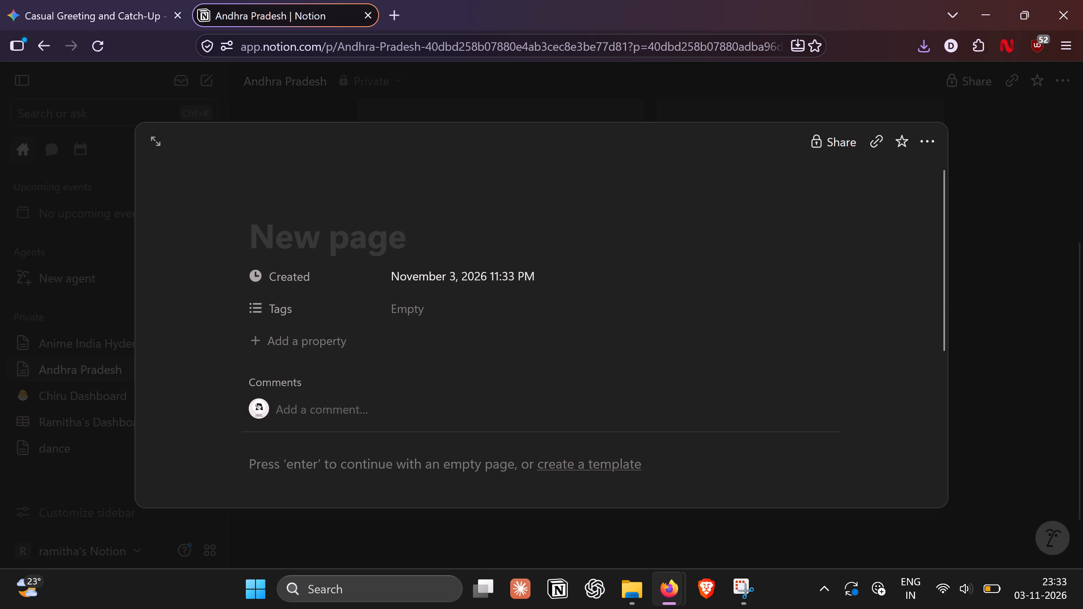
type("content")
key("space")
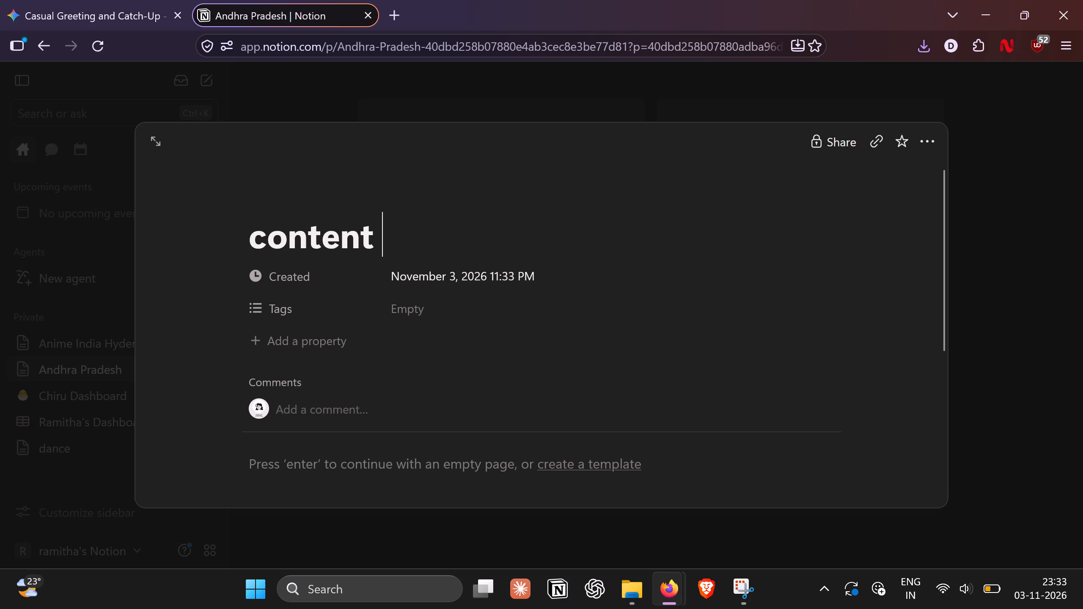
type("46")
key("space")
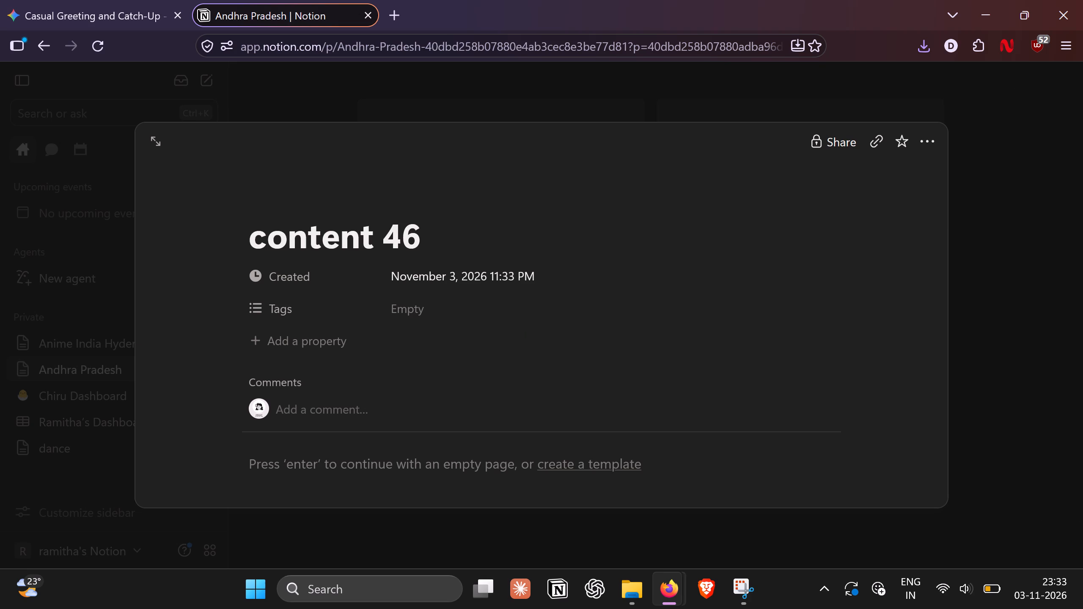
key("BackSpace")
type("-60")
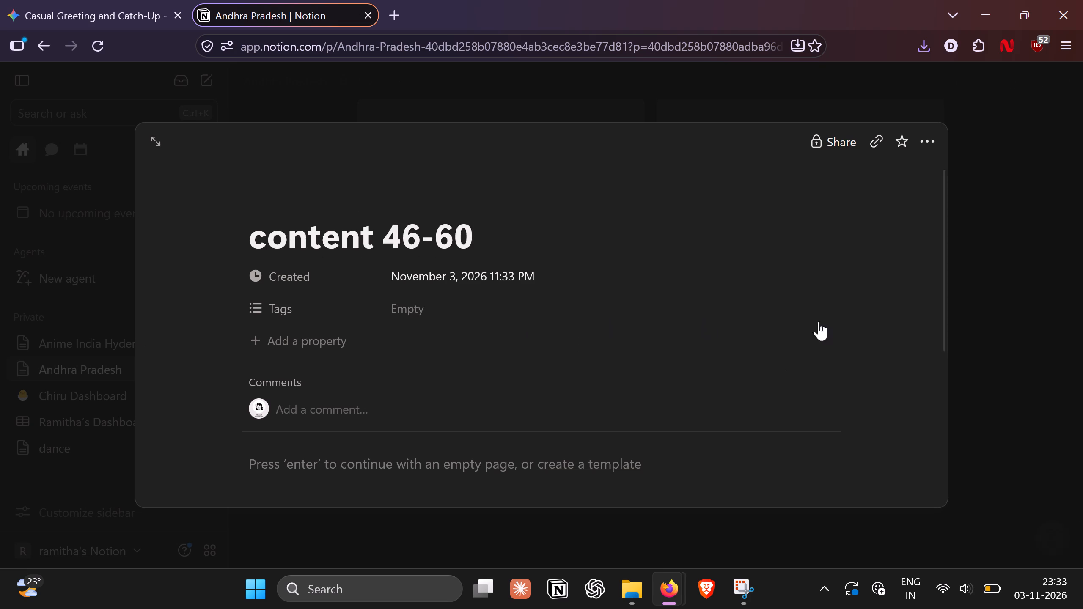
left_click(1014, 275)
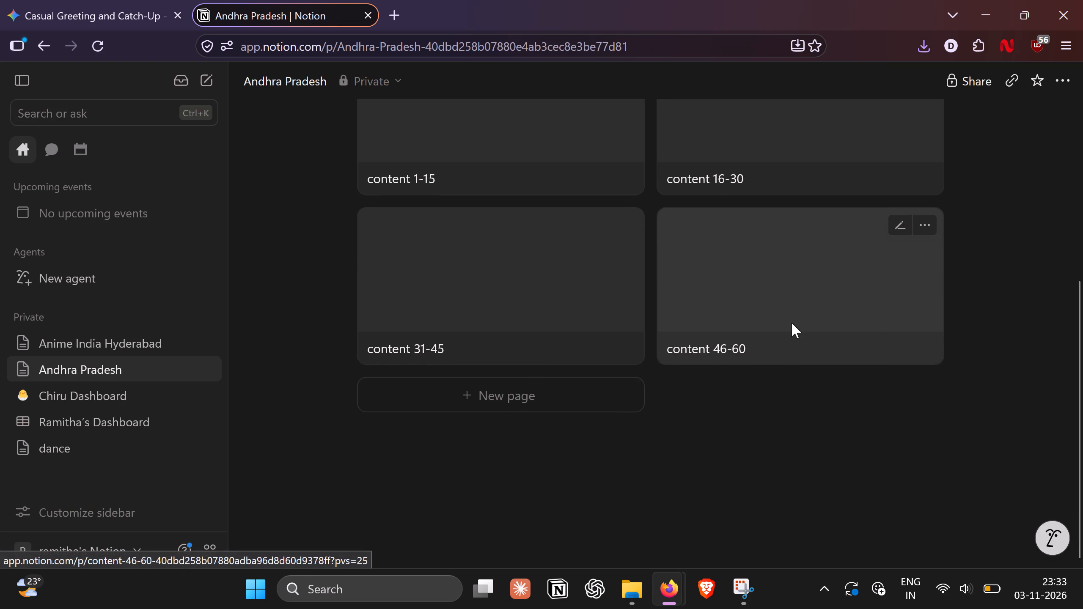
Add a fifth gallery page titled "content 60-75" and return to the gallery.
left_click(528, 459)
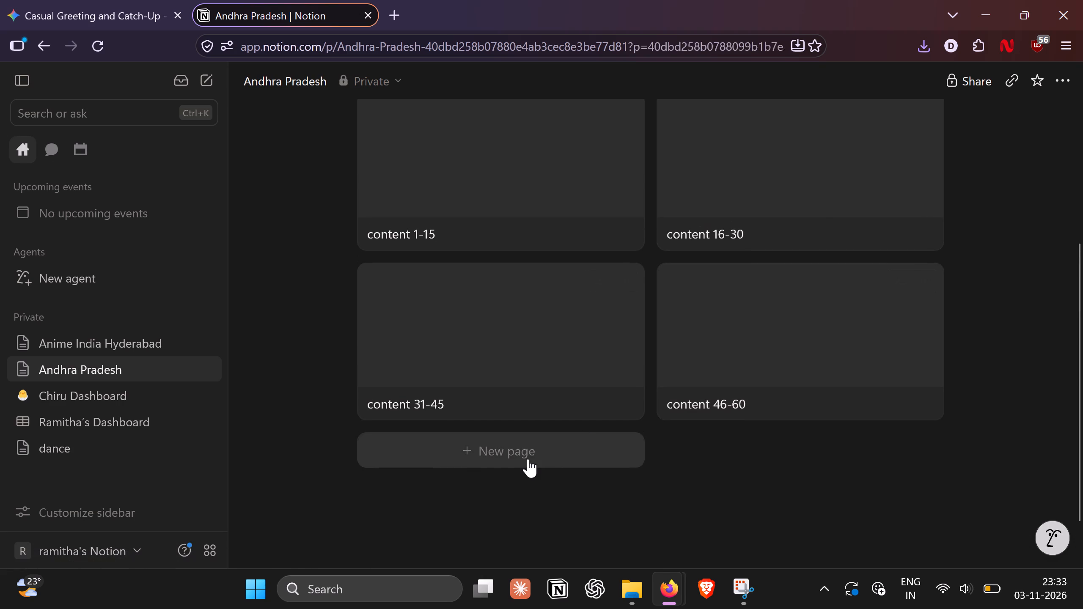
type("content")
key("space")
type("60-")
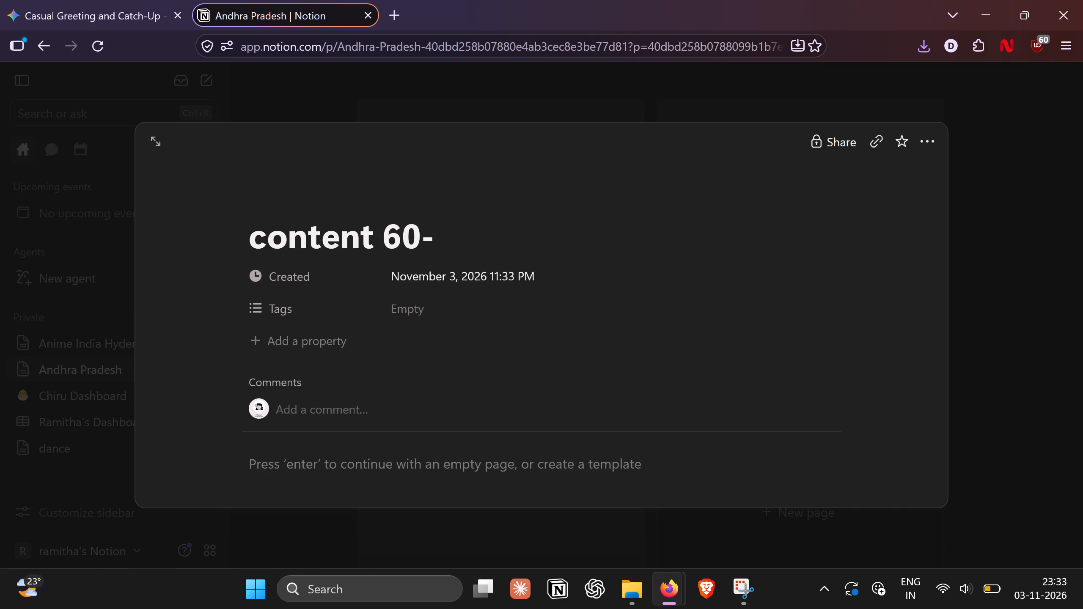
type("75")
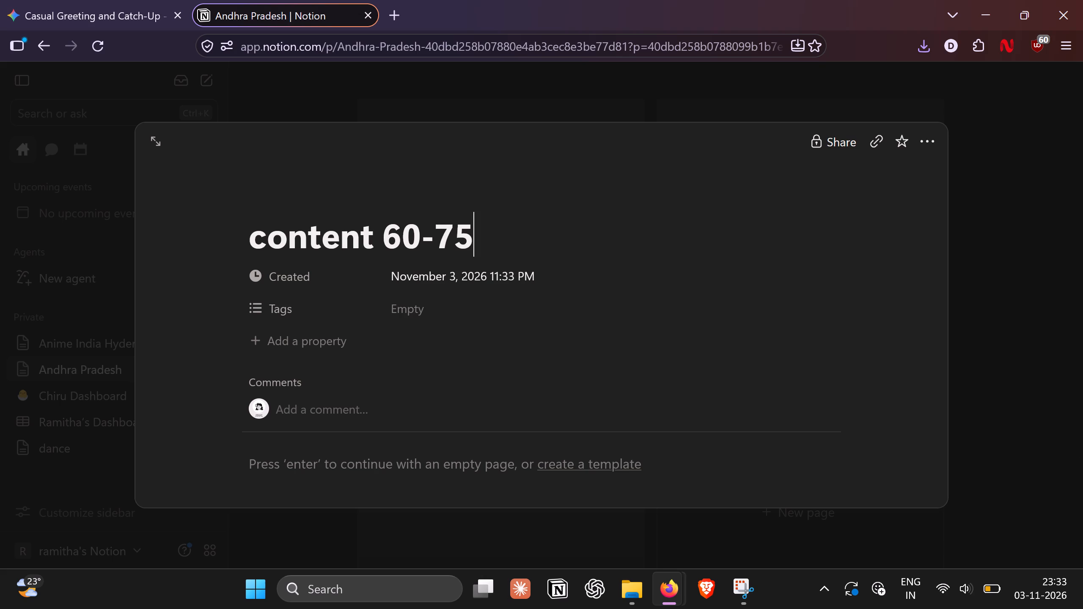
left_click(1037, 285)
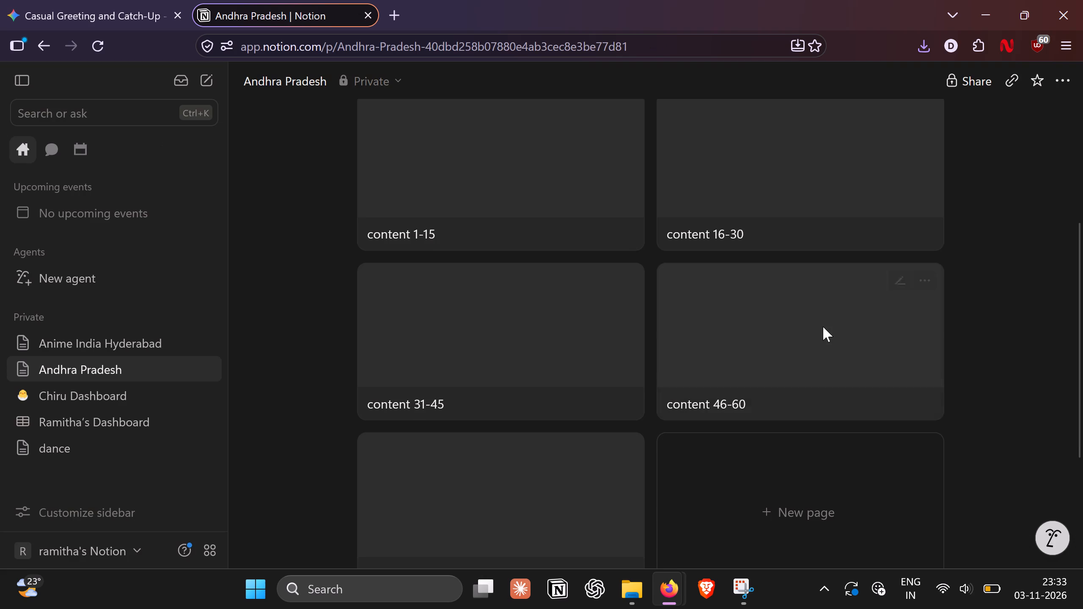
Add a sixth gallery page titled "content 75-90".
scroll(823, 326, "down", 2)
left_click(823, 326)
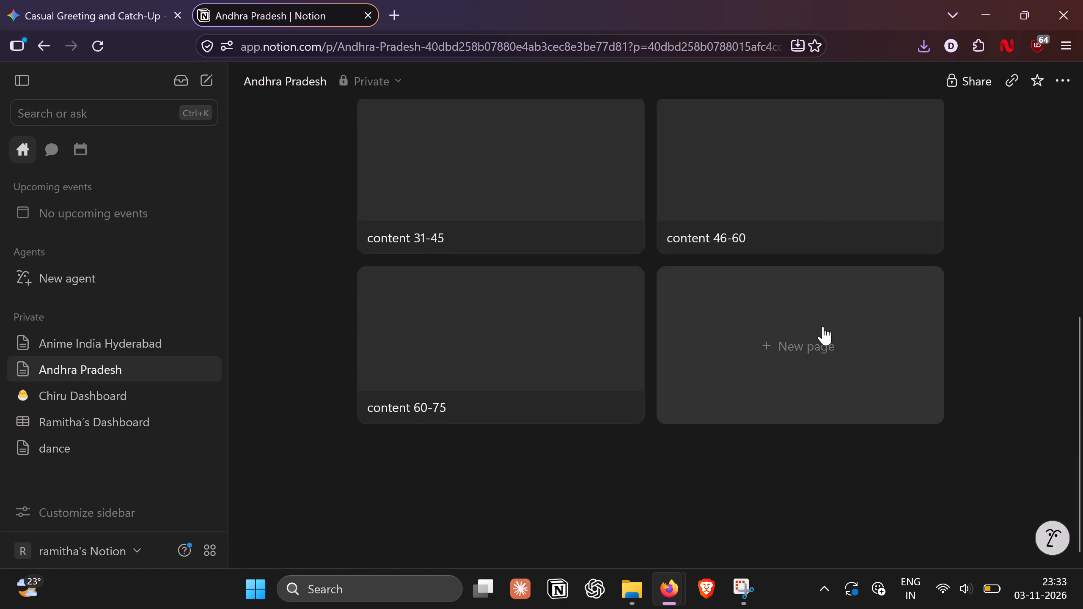
type("content")
key("space")
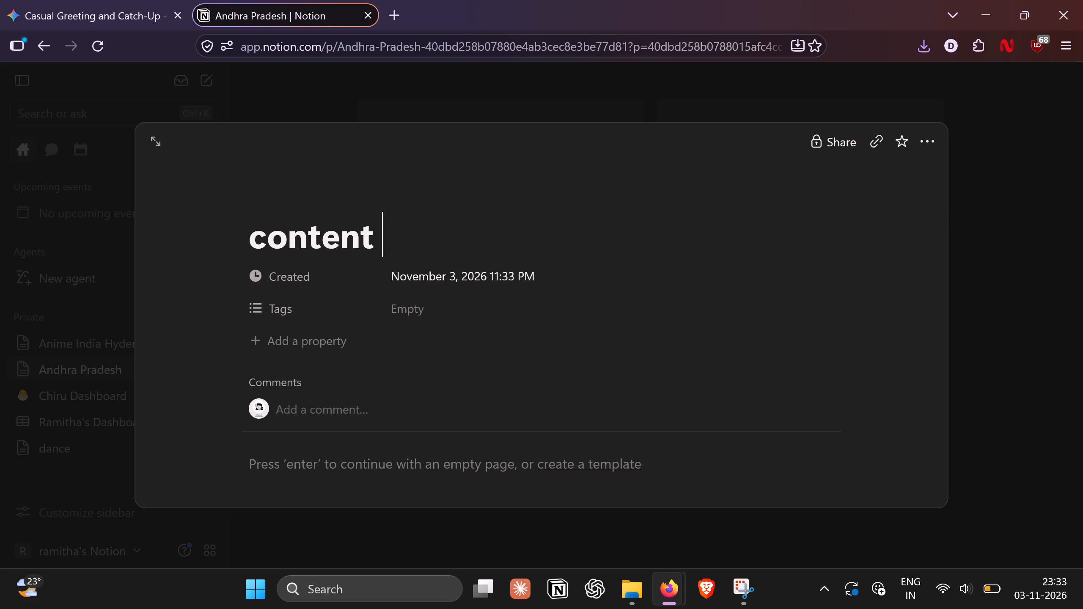
type("75")
type("-90")
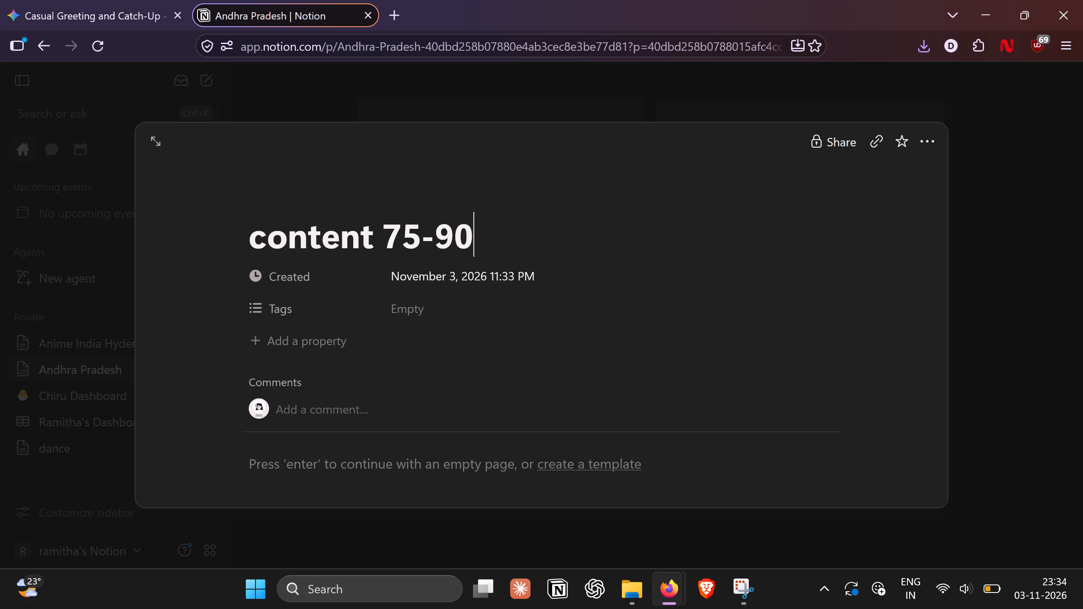
Return to the gallery and add a seventh page titled "content 90-105".
left_click(1001, 278)
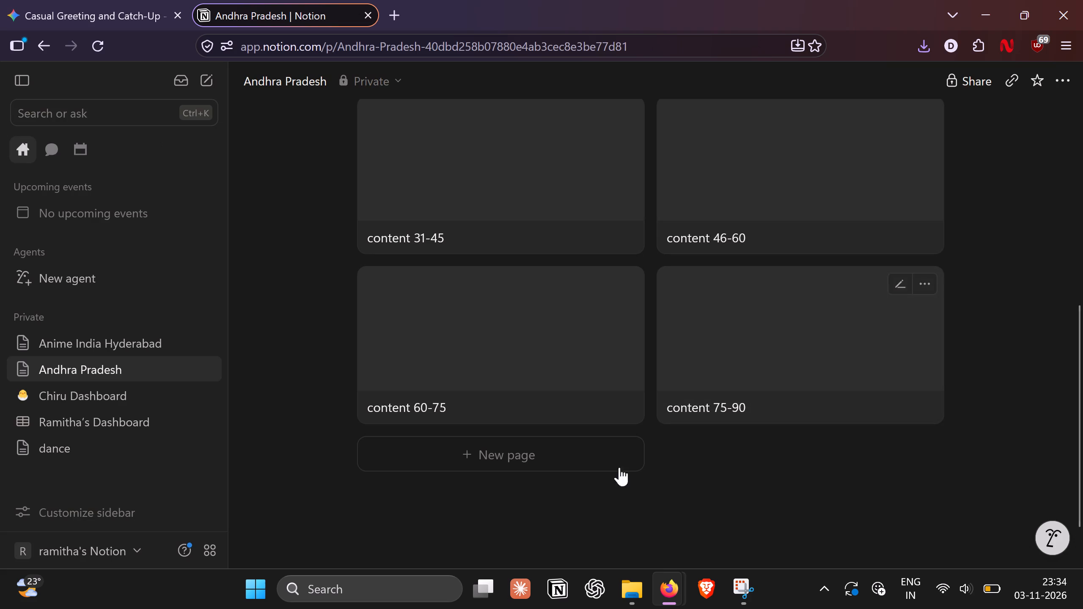
left_click(570, 461)
type("content 90-105")
left_click(1029, 306)
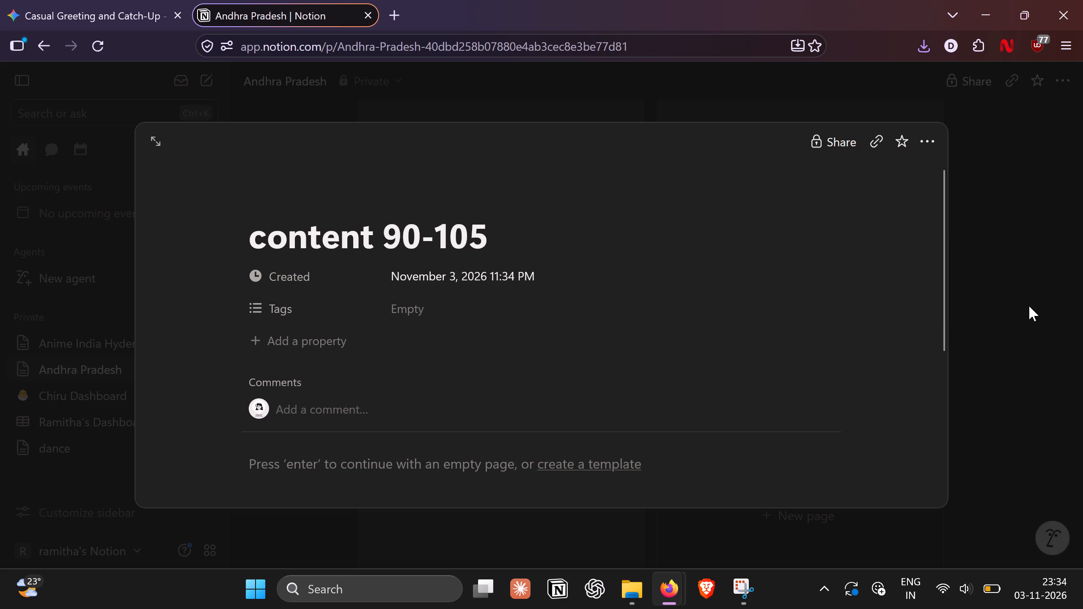
scroll(729, 324, "up", 7)
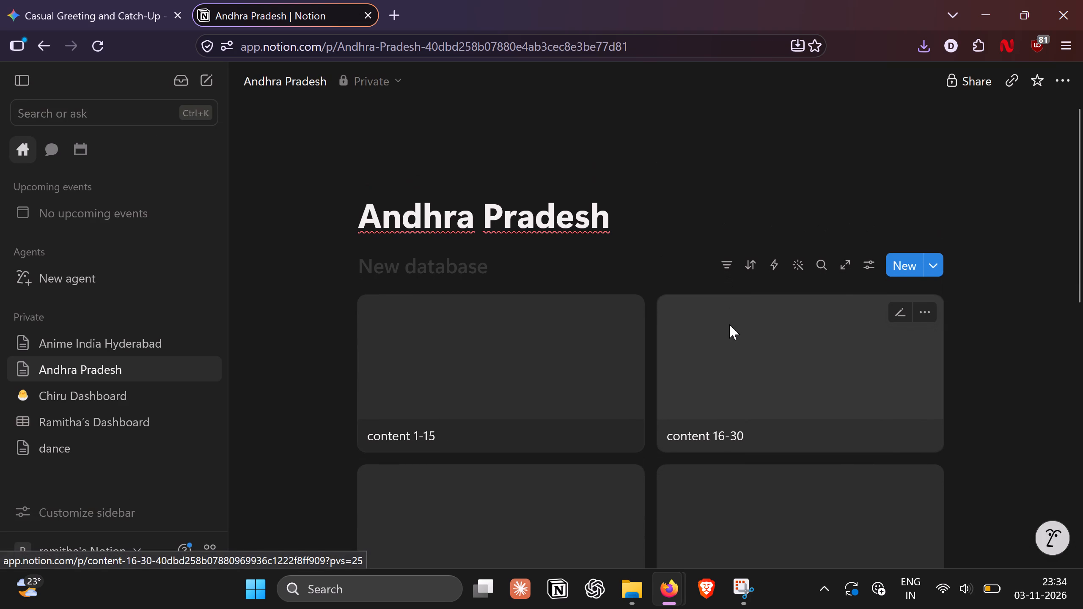
left_click(464, 372)
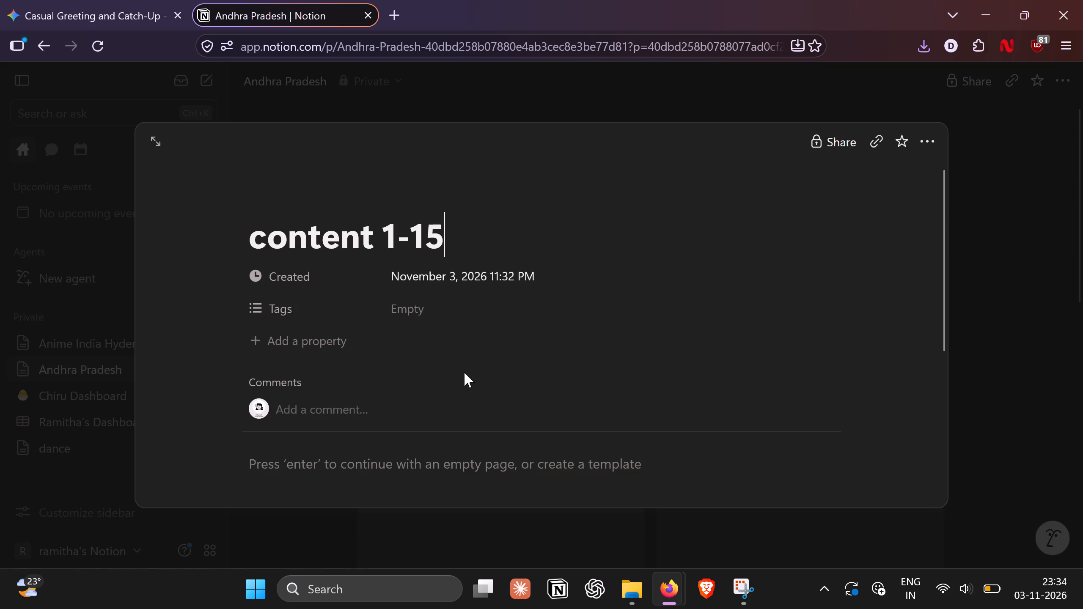